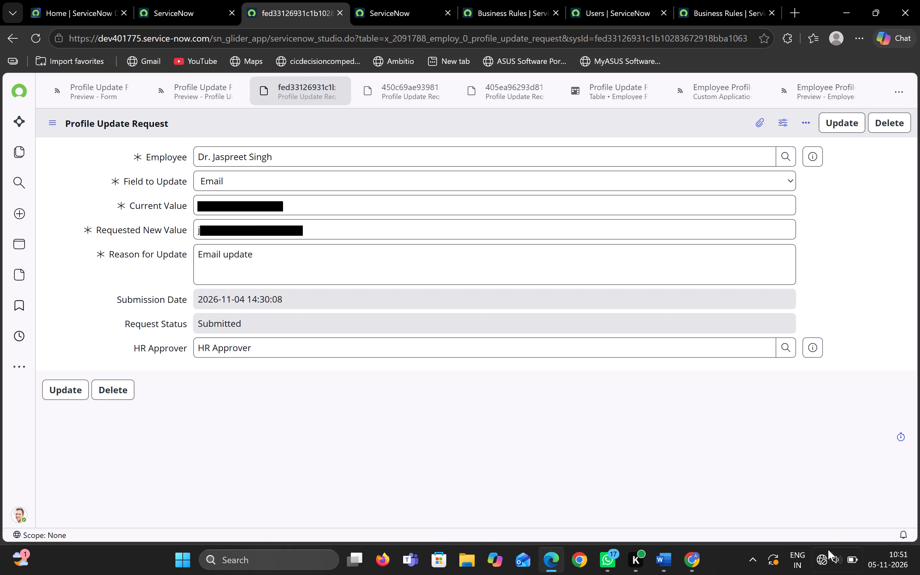
Connect the computer to the open Studentwifi_5G wireless network in place of Studentwifi_2.4G.
left_click(825, 559)
left_click(740, 313)
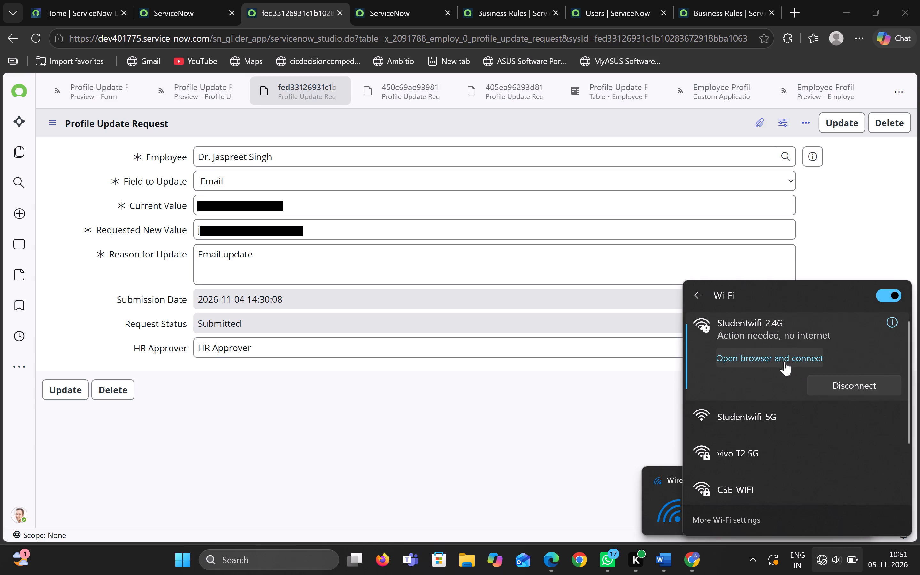
left_click(756, 422)
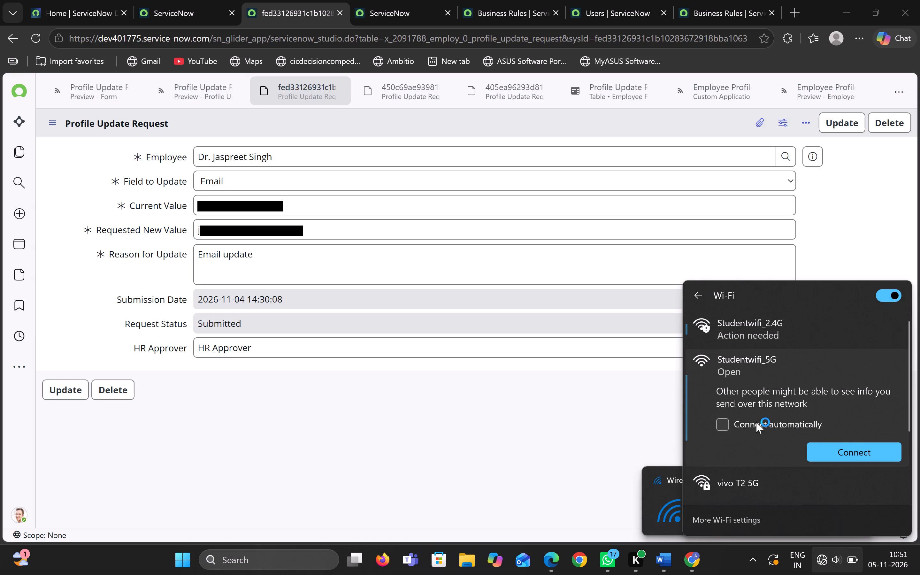
left_click(829, 454)
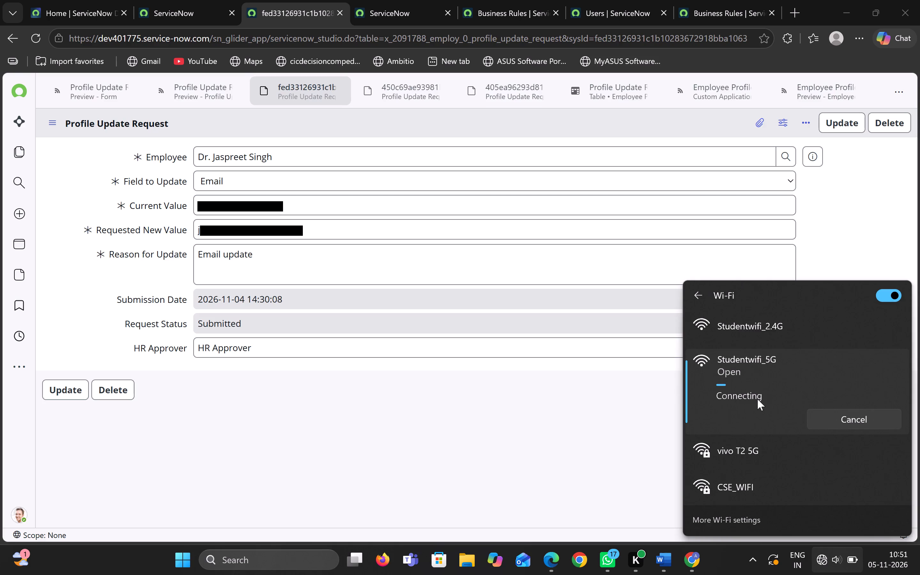
left_click(640, 574)
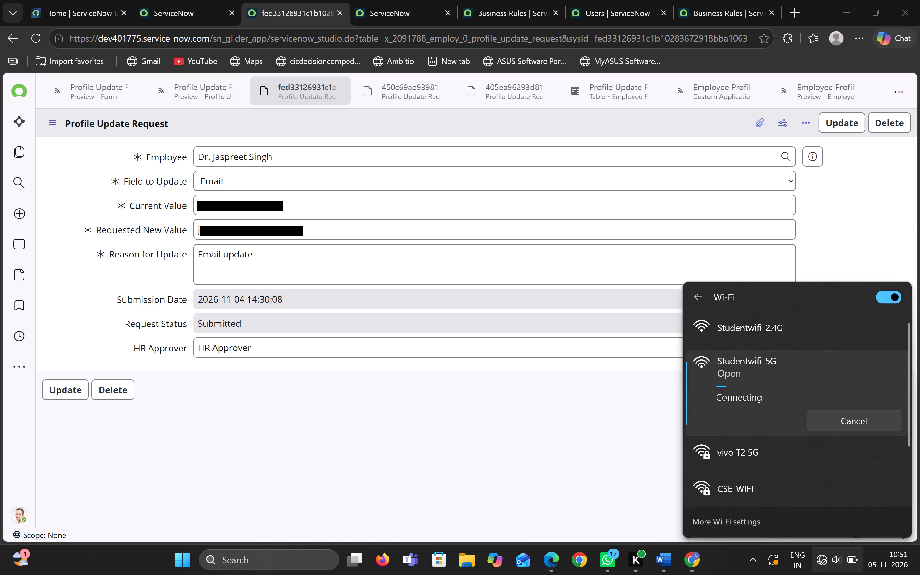
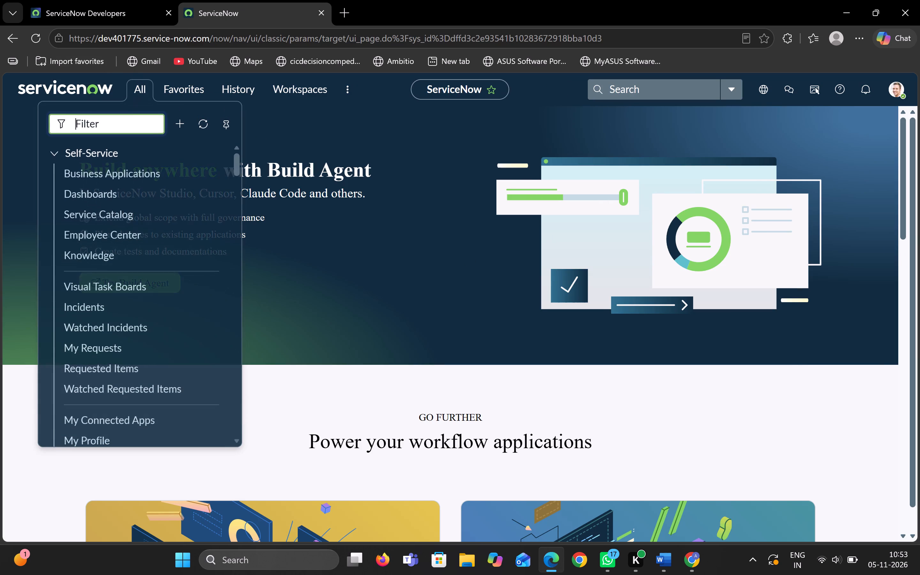
Filter the list of all applications and modules in the navigator by "studio".
type("stud")
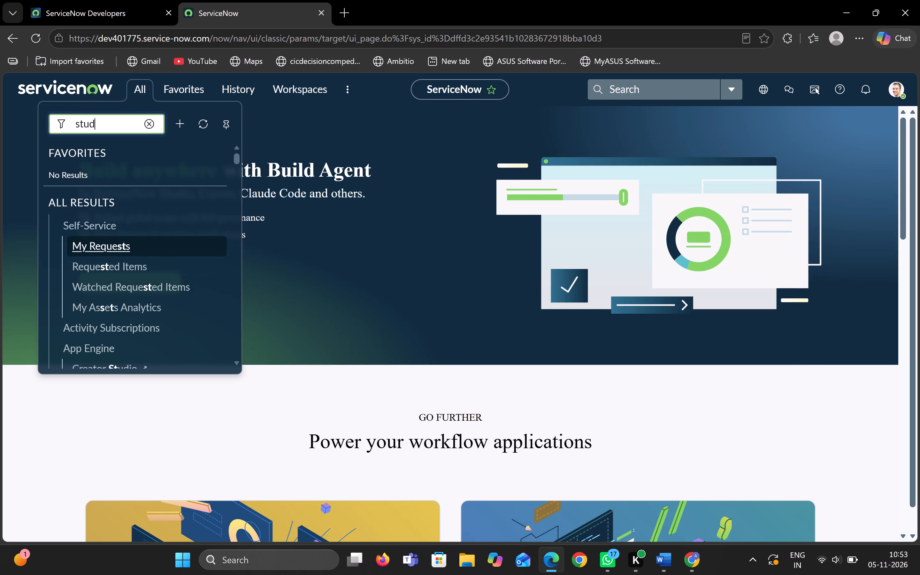
scroll(145, 267, "down", 6)
scroll(136, 320, "down", 5)
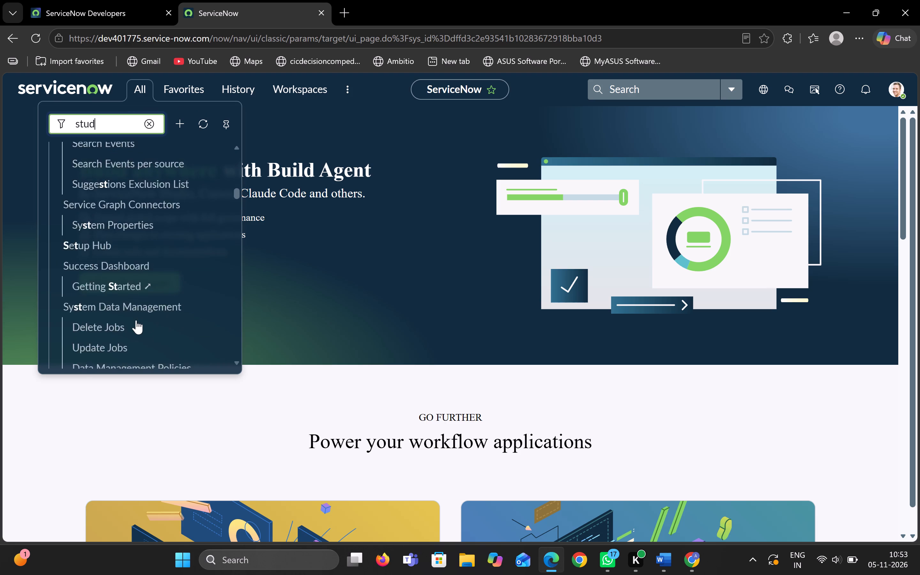
type("io")
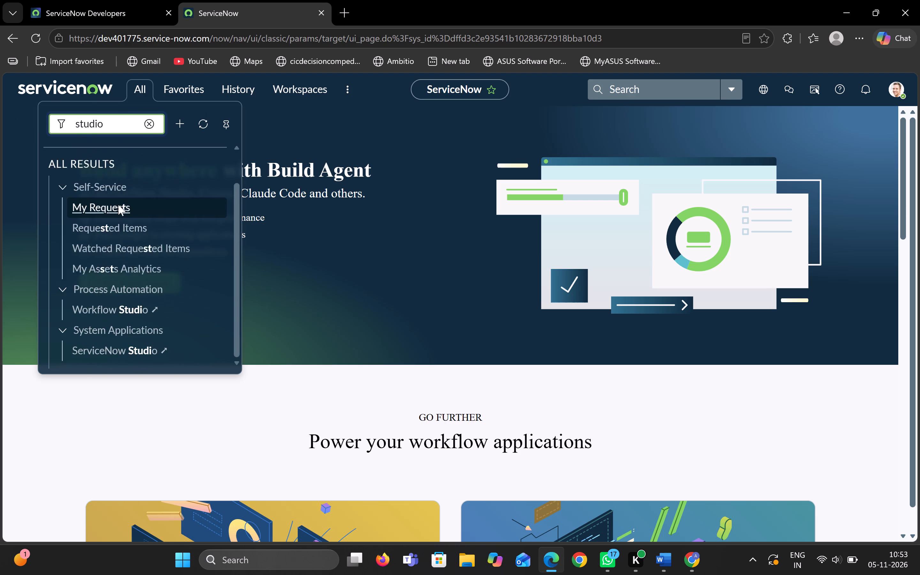
Open ServiceNow Studio from the filtered System Applications results and dismiss the What's new introduction.
scroll(122, 211, "down", 7)
left_click(133, 350)
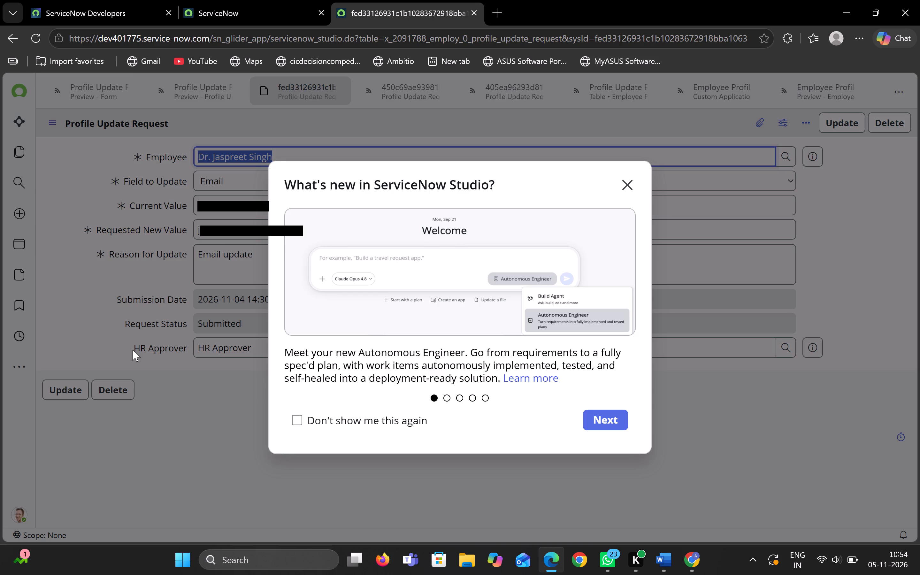
left_click(623, 186)
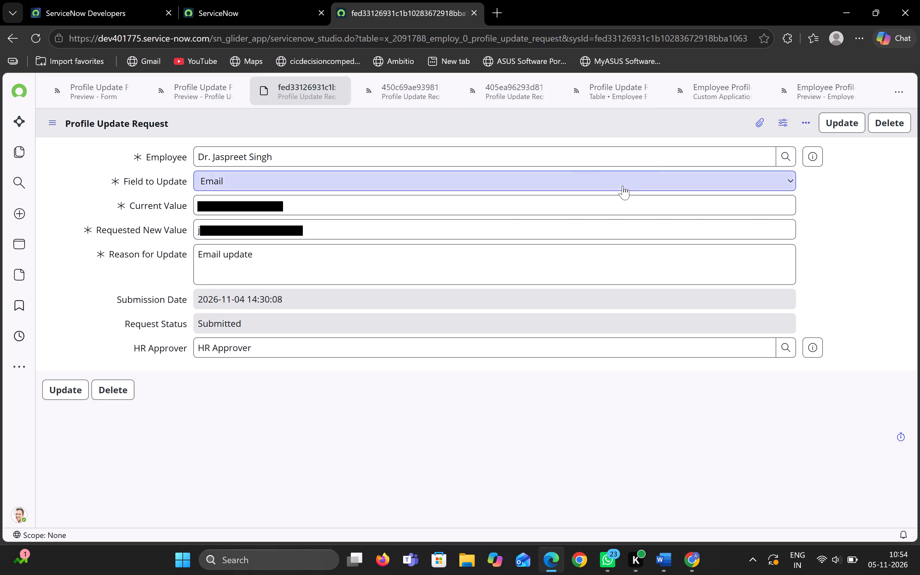
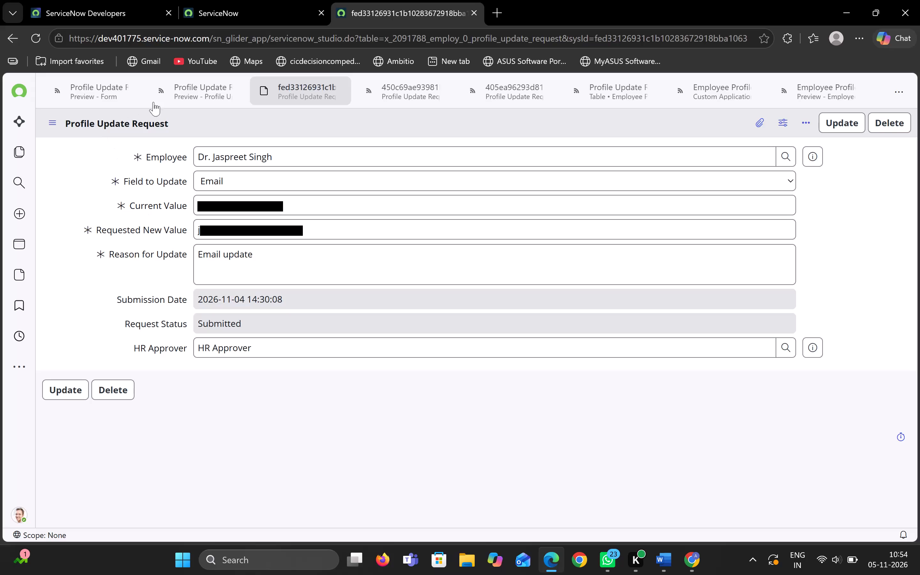
In the Profile Update Request table's default form view, set the Request Status field's read only option to None.
left_click(195, 91)
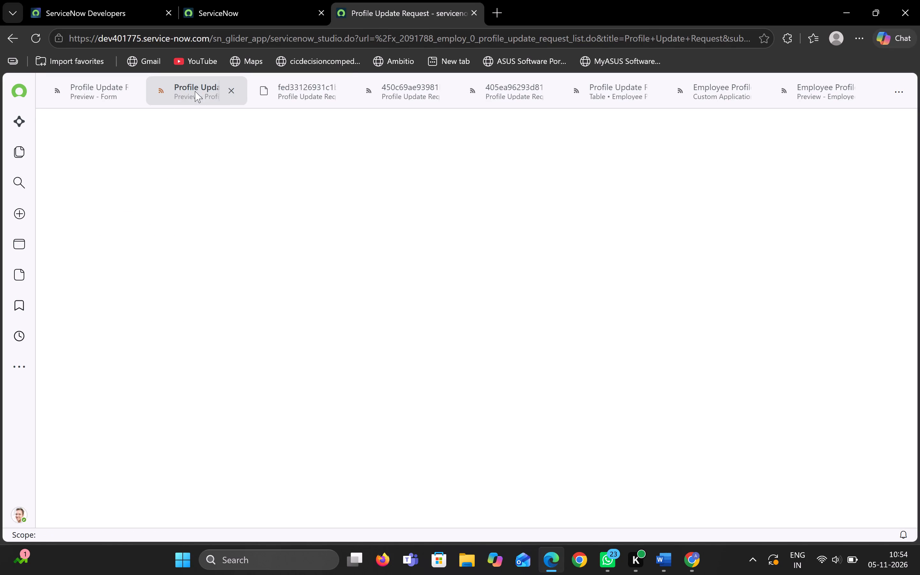
left_click(90, 92)
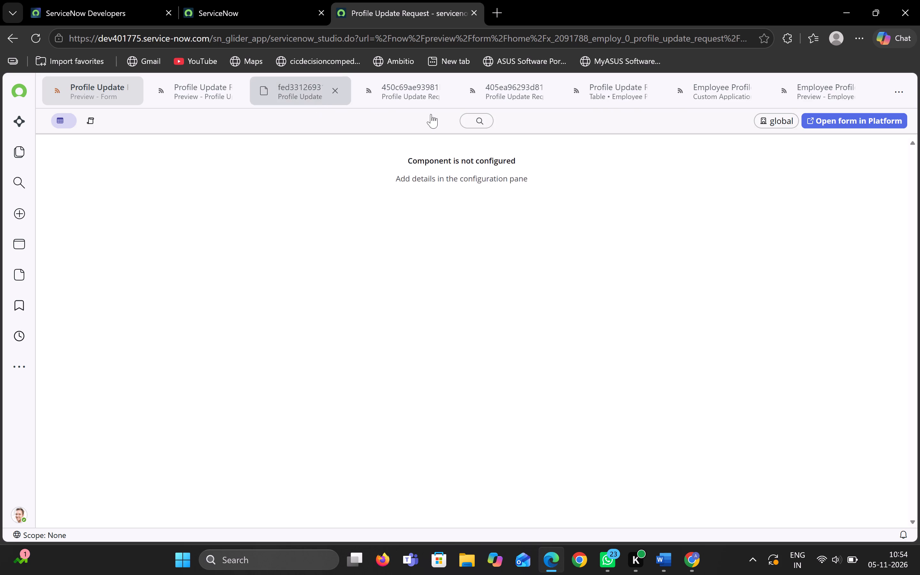
left_click(624, 94)
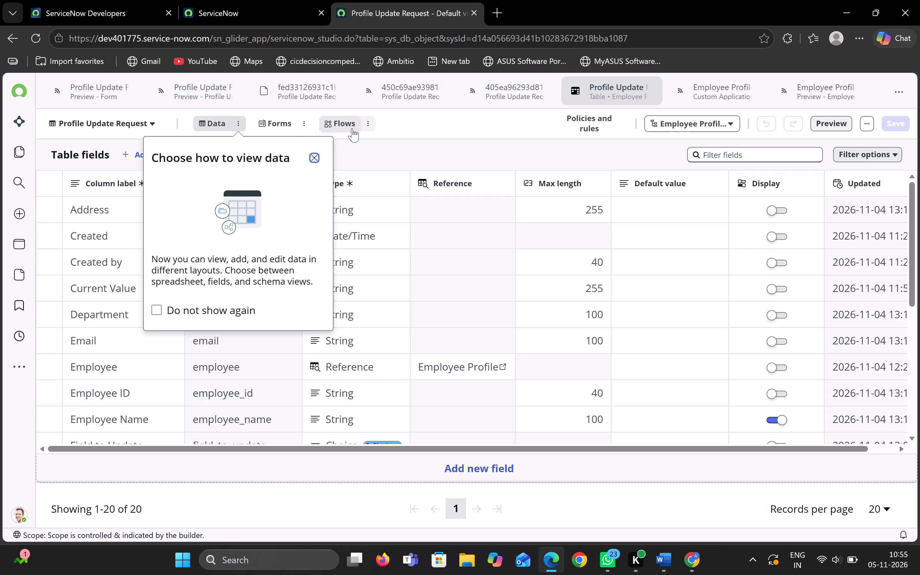
left_click(264, 125)
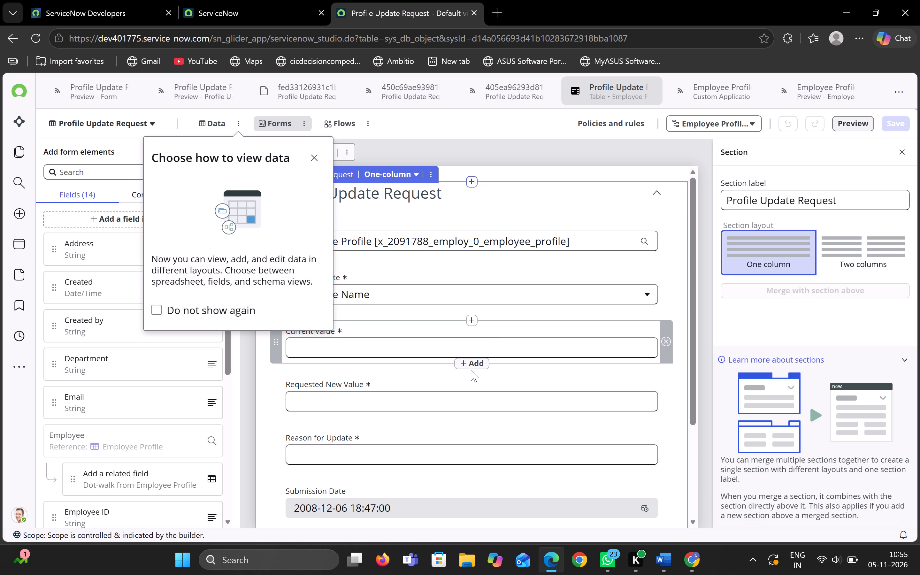
scroll(471, 370, "down", 4)
left_click(630, 407)
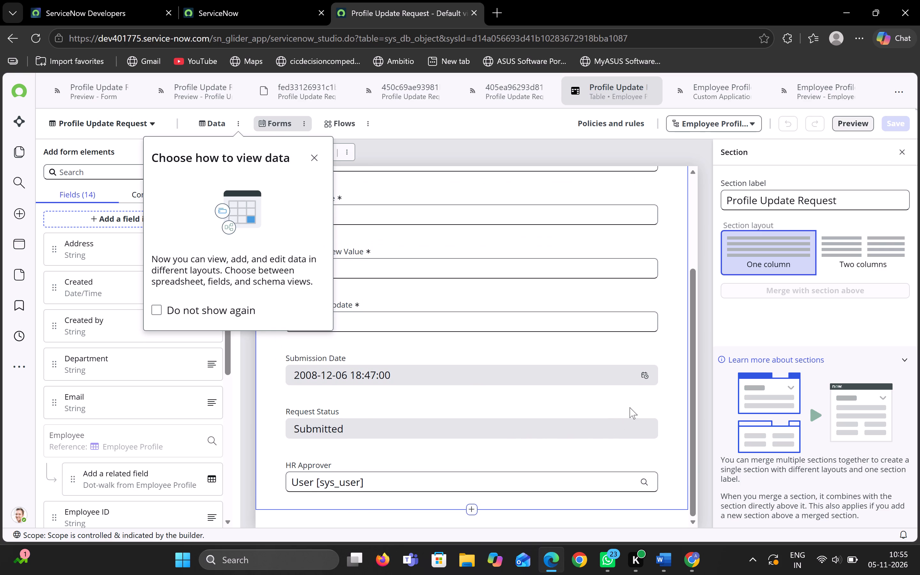
left_click(839, 344)
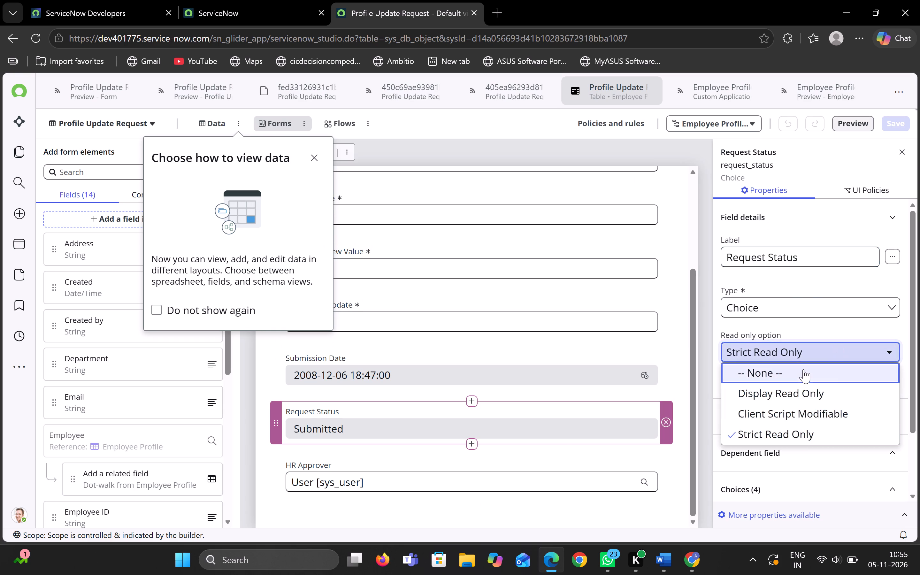
left_click(803, 369)
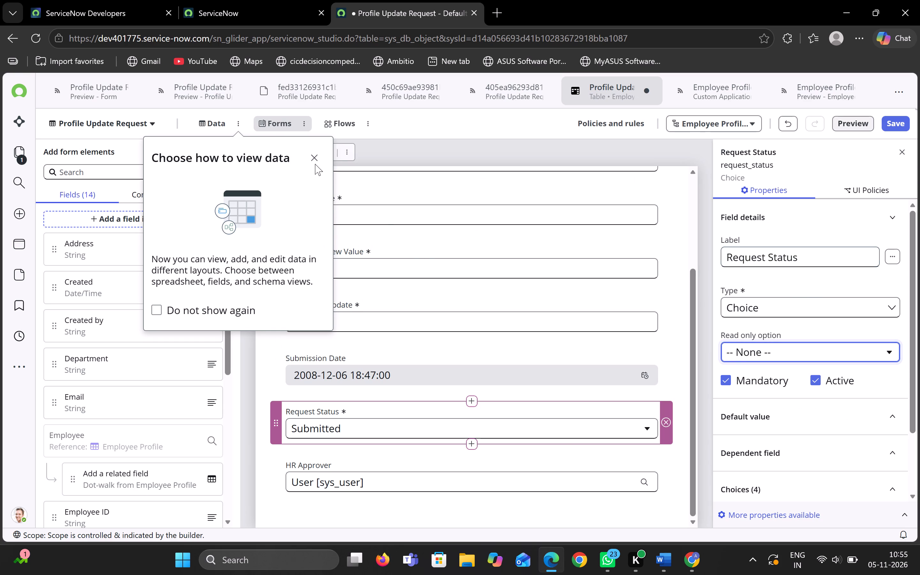
Dismiss the tip about choosing how to view data and save the Profile Update Request table's default form view.
left_click(315, 161)
left_click(877, 122)
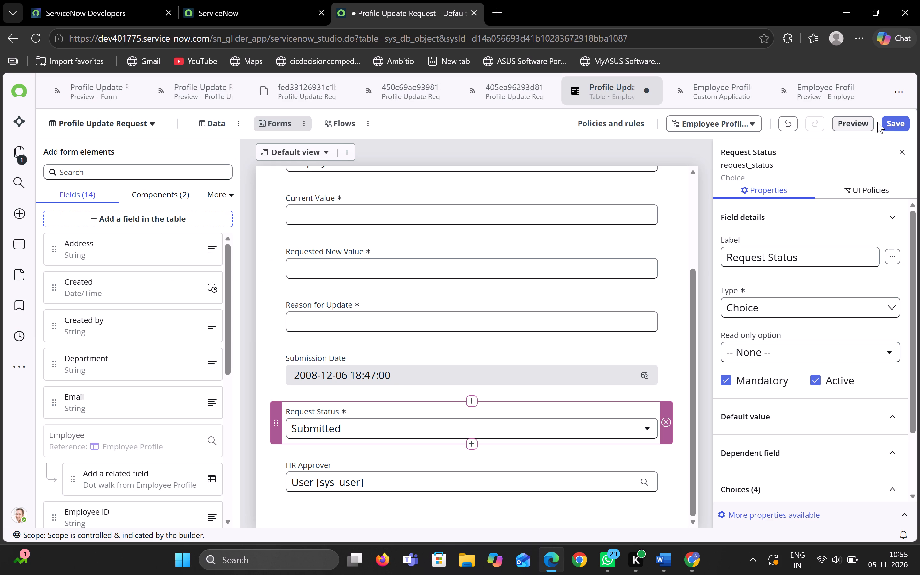
left_click(889, 124)
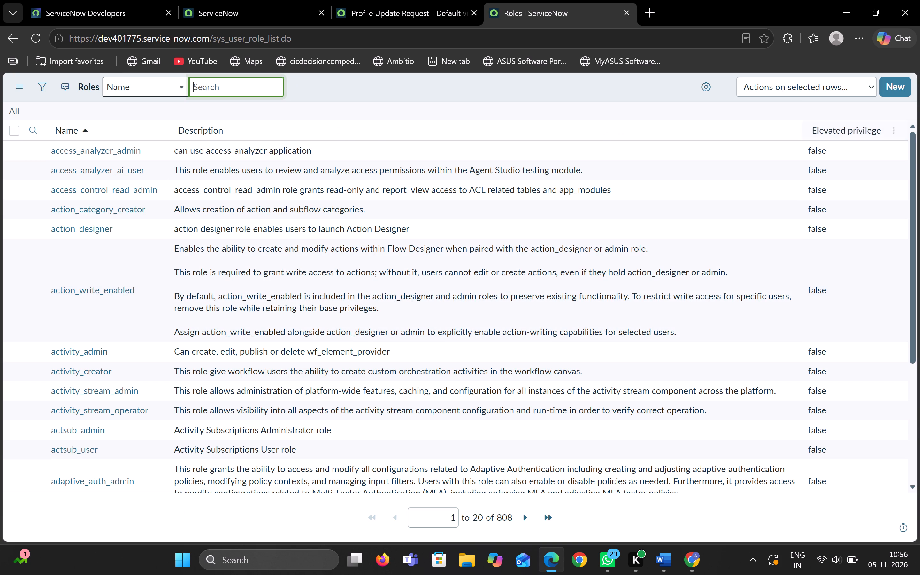
Start a new role record from the Roles list.
left_click(894, 88)
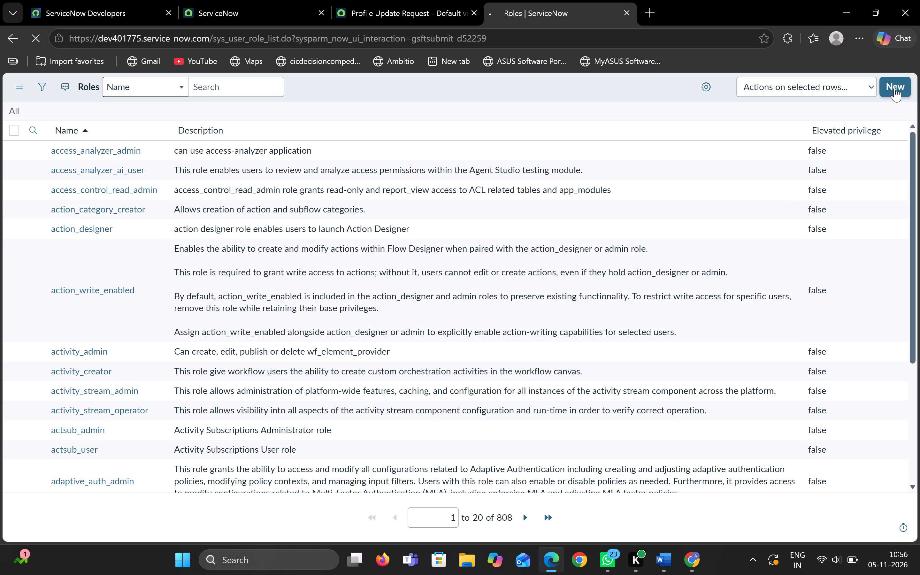
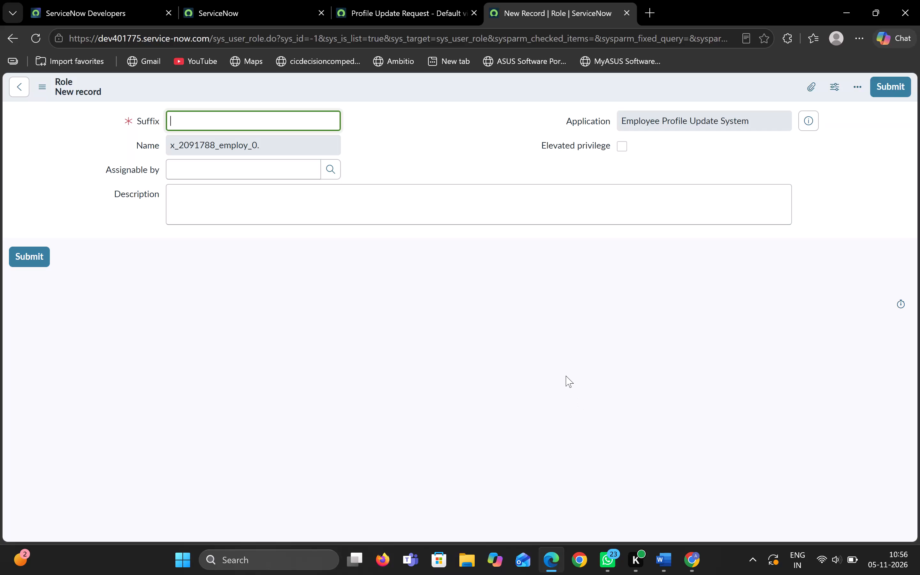
Fill in the new role with suffix hr_approver and description "Role for approving employee profile update requests".
type("hr")
type("_approver")
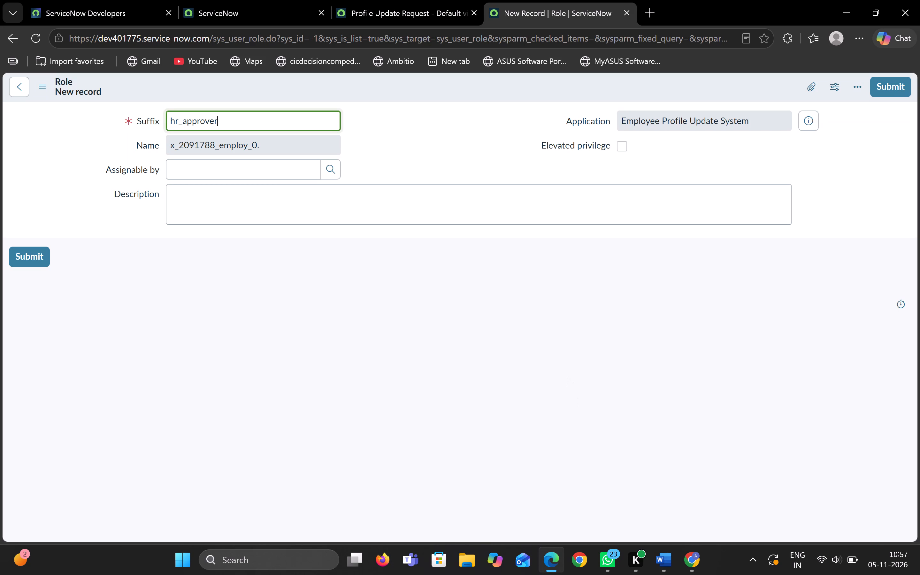
left_click(464, 148)
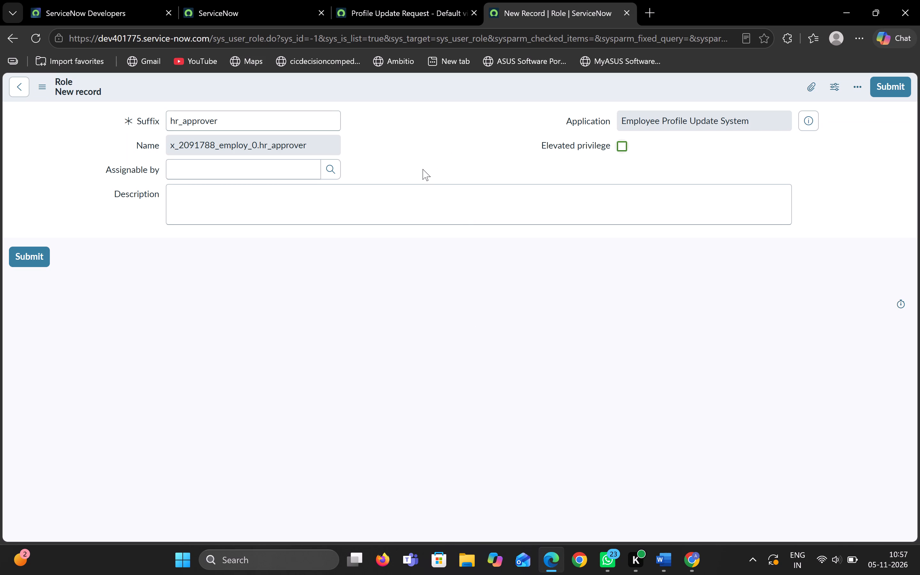
left_click(249, 203)
type("Role for approving")
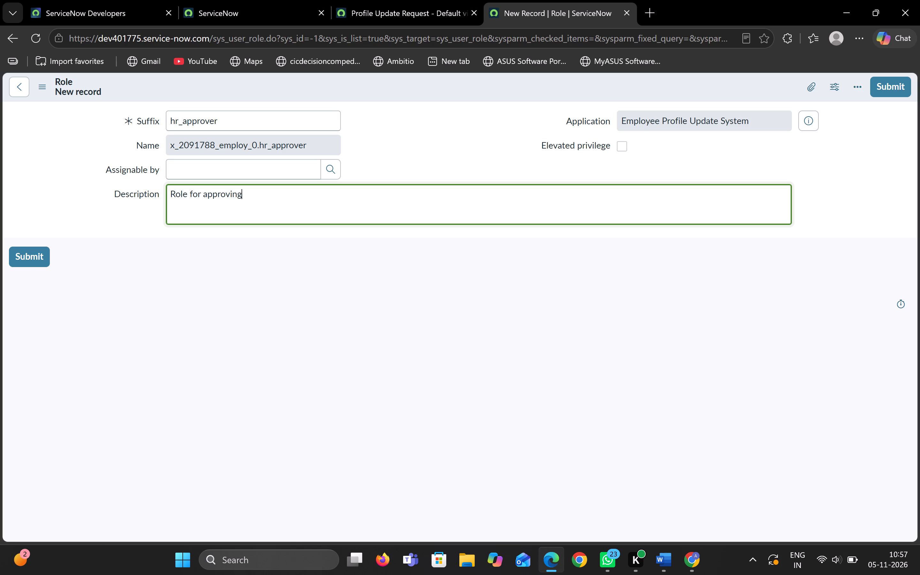
key("space")
type("employee profile update reque")
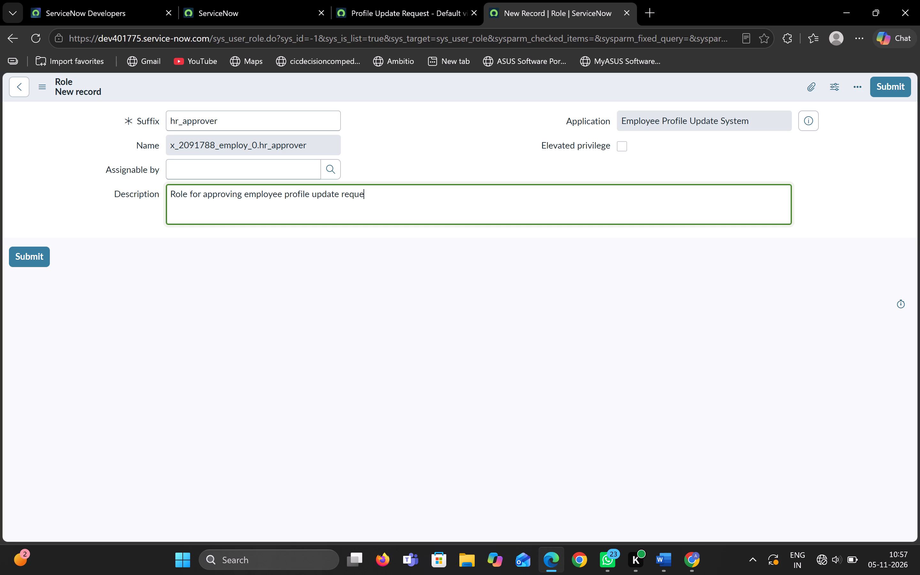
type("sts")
Submit the new hr_approver role record.
left_click(28, 263)
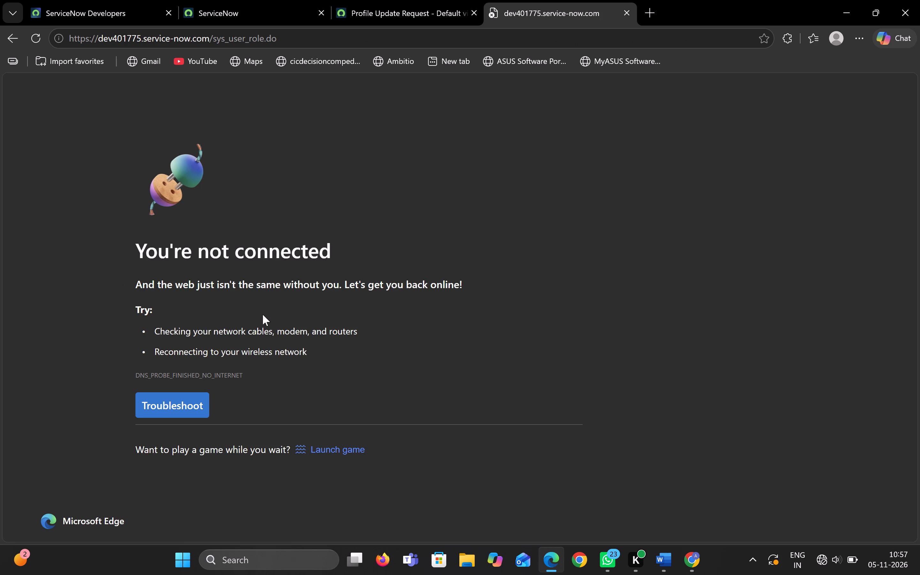
Check the computer's Wi-Fi connection in the list of available networks.
left_click(828, 561)
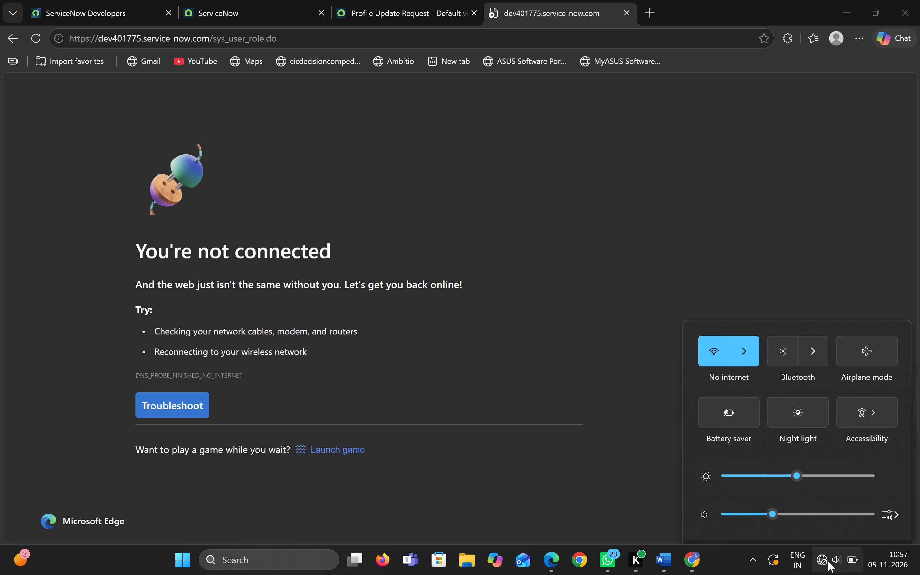
left_click(751, 323)
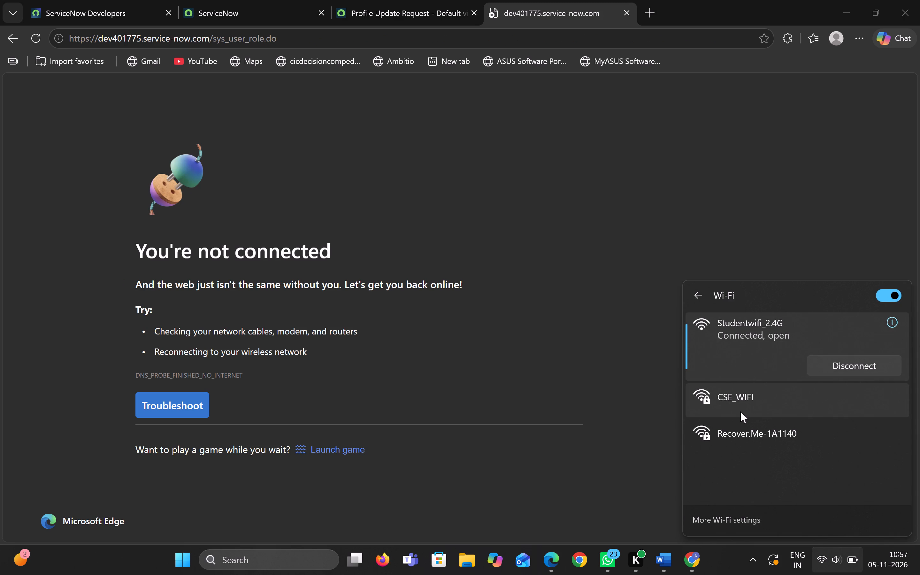
left_click(618, 300)
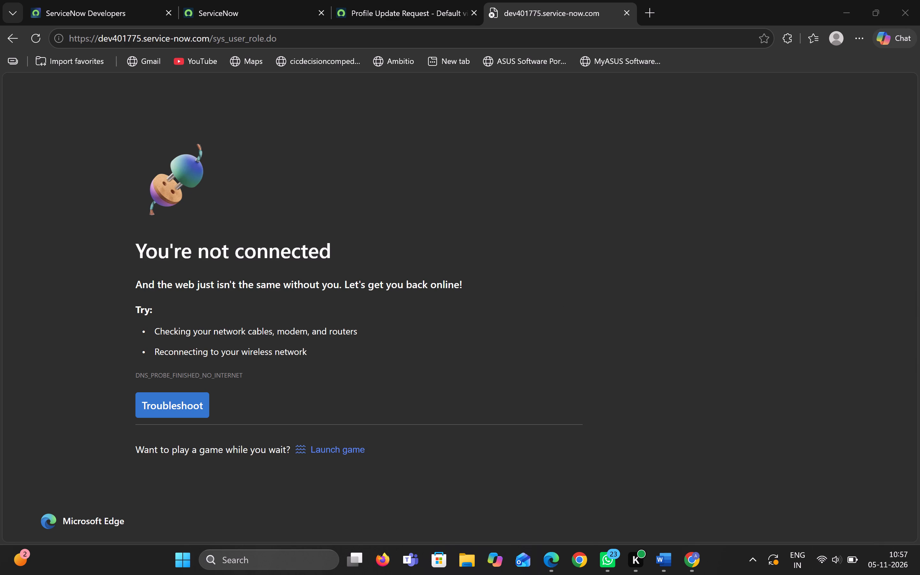
Reload the role page and continue with resubmitting the form.
left_click(36, 39)
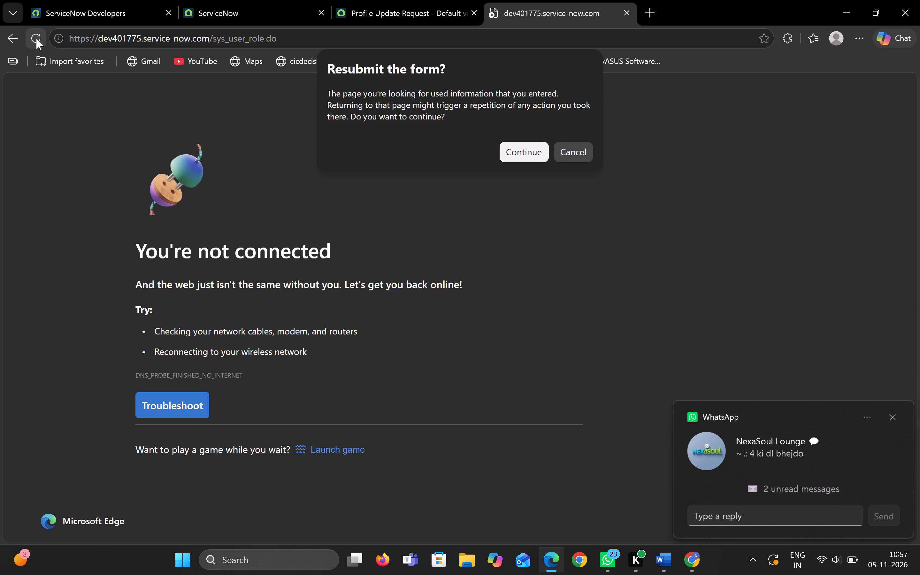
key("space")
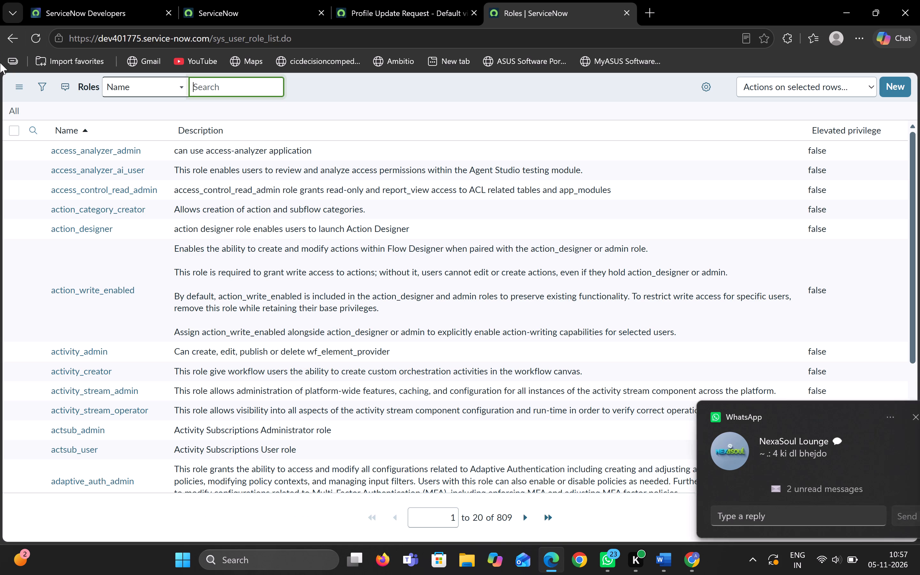
Search the Roles list by name for hr_approver.
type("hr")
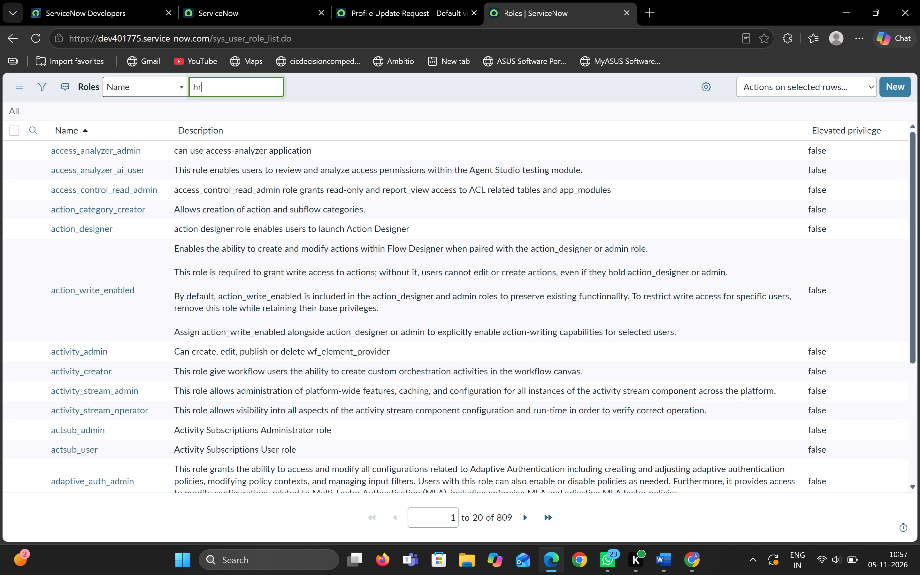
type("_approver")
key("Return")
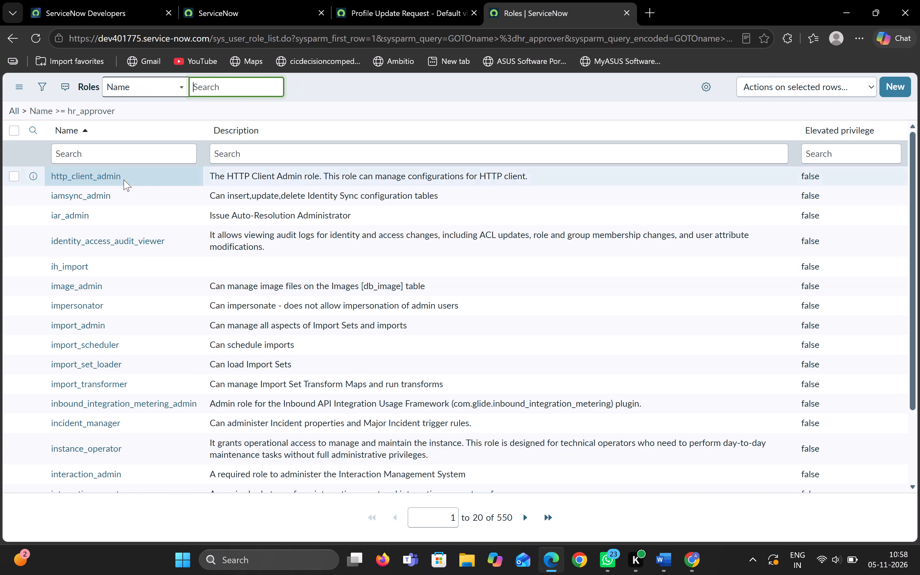
Look through the Roles list and search it by name for x_.
scroll(201, 269, "down", 7)
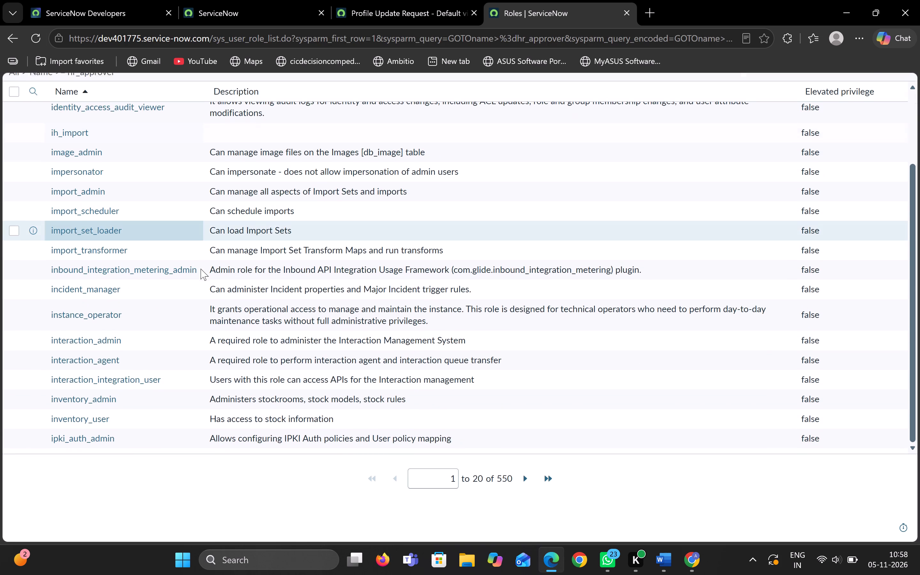
scroll(201, 269, "up", 4)
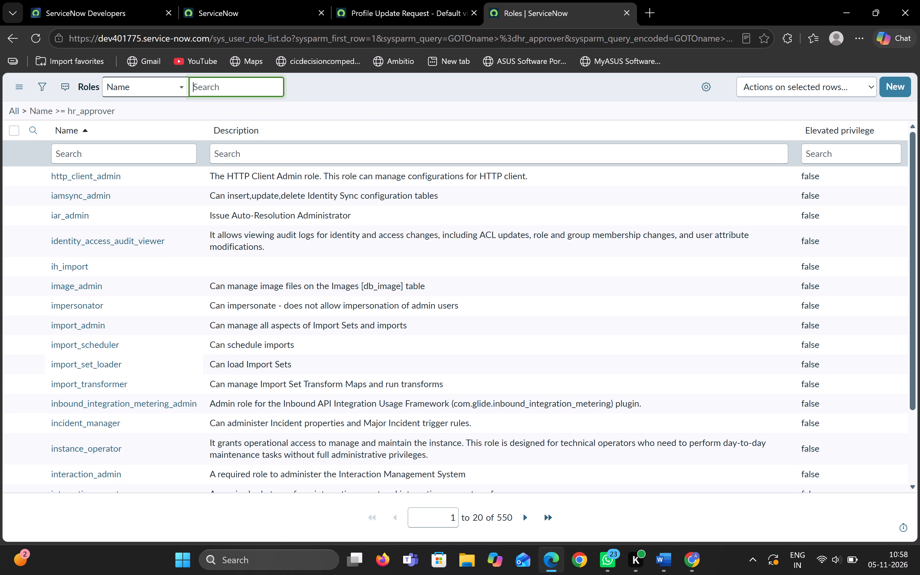
type("x_")
key("Return")
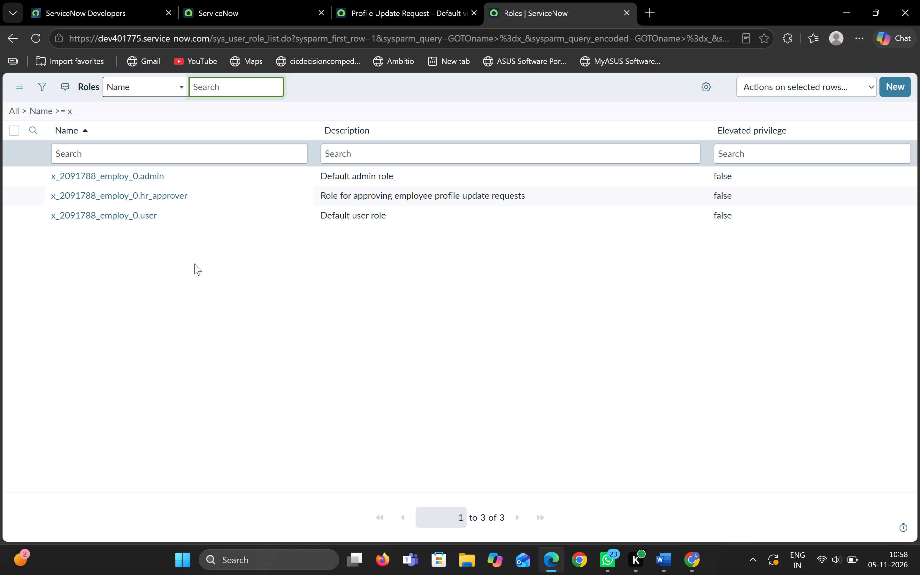
Switch to the ServiceNow Project Guide chat in Chrome and select the sys_user_list.do address in its role assignment instructions.
left_click(696, 564)
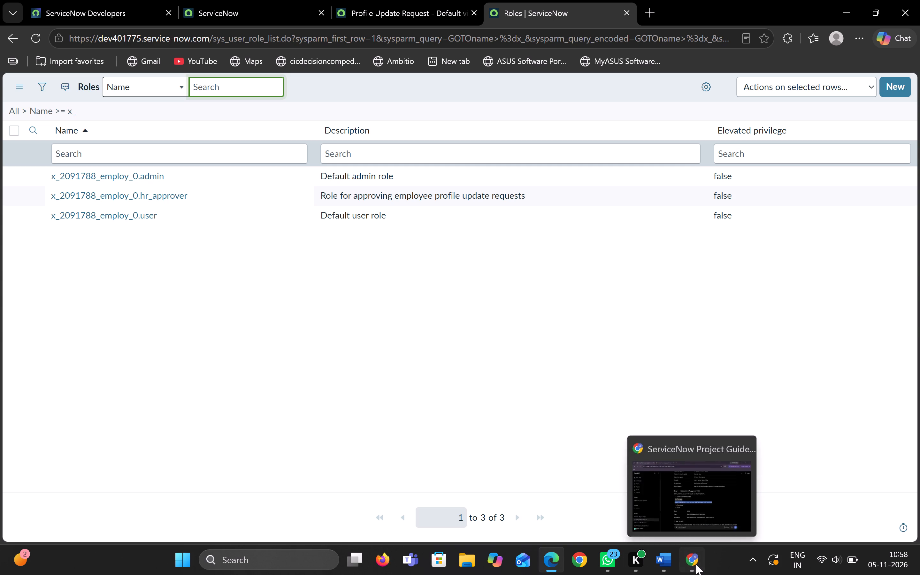
scroll(435, 370, "down", 12)
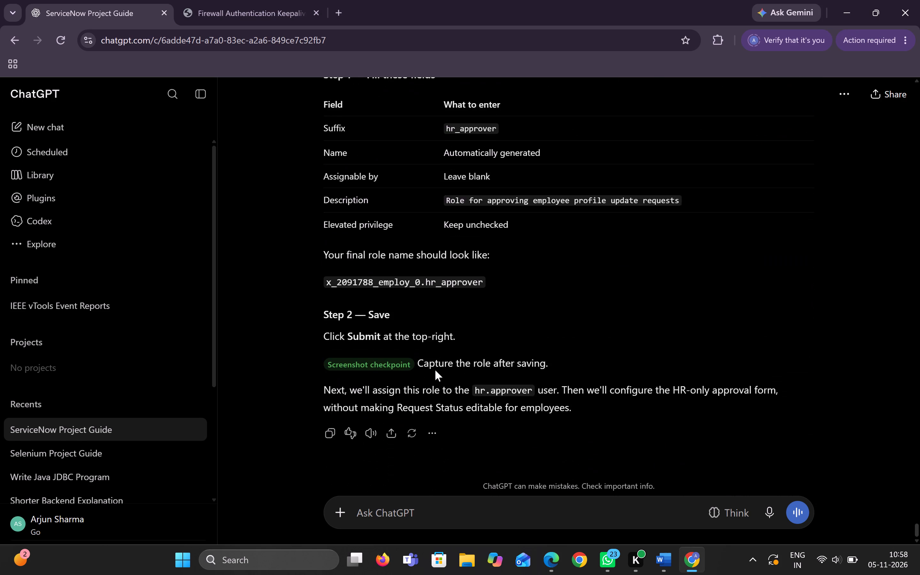
scroll(345, 288, "down", 1)
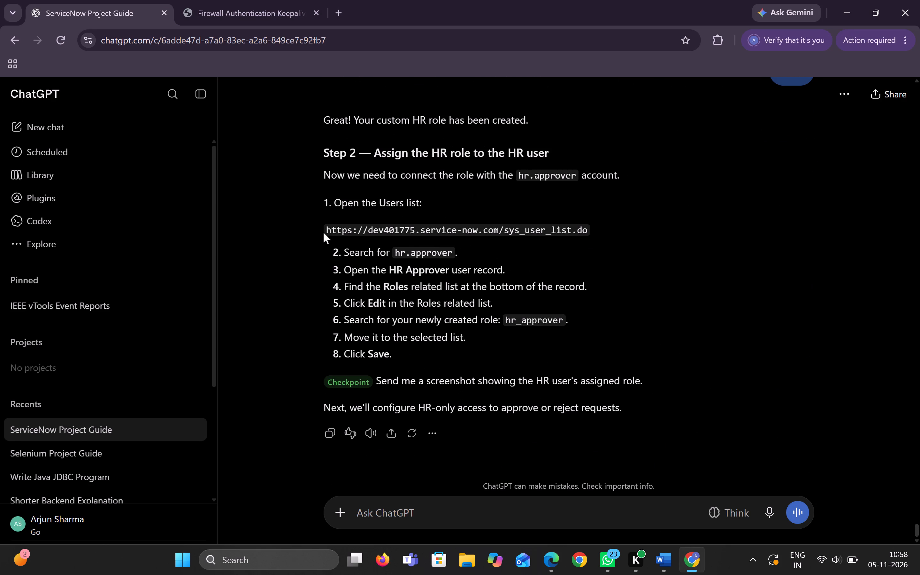
left_click_drag(325, 230, 641, 236)
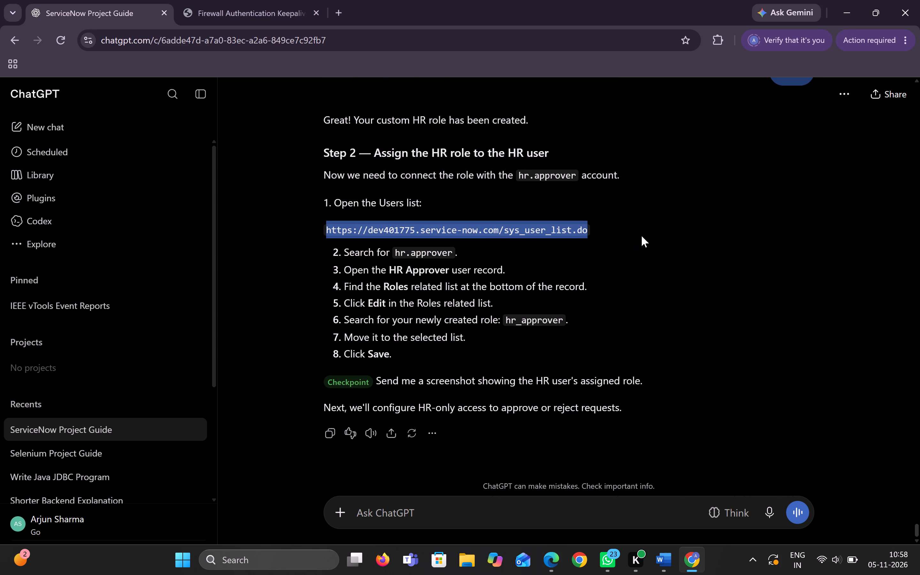
Copy the sys_user_list.do address from the chat and open the ServiceNow Users list in a new Microsoft Edge tab.
key("ctrl+c")
left_click(558, 550)
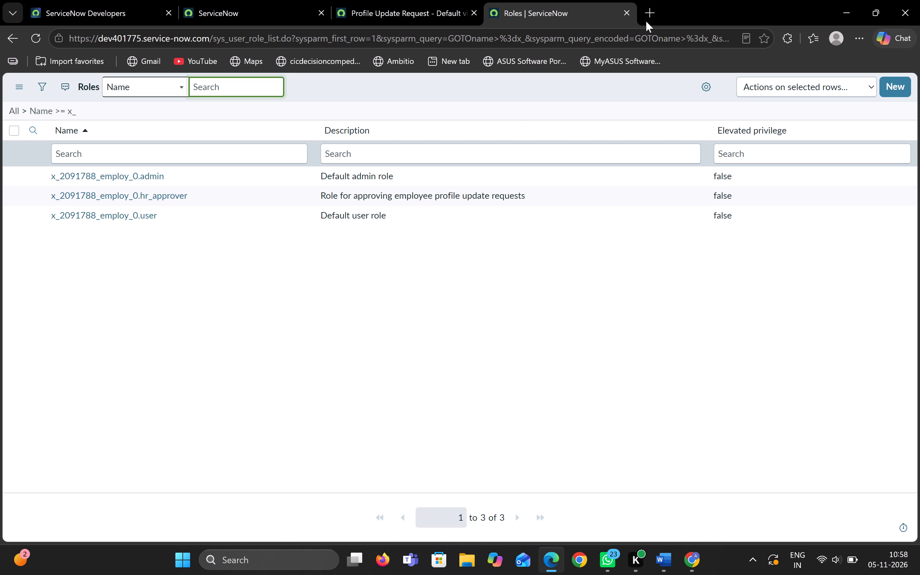
left_click(649, 12)
key("ctrl+v")
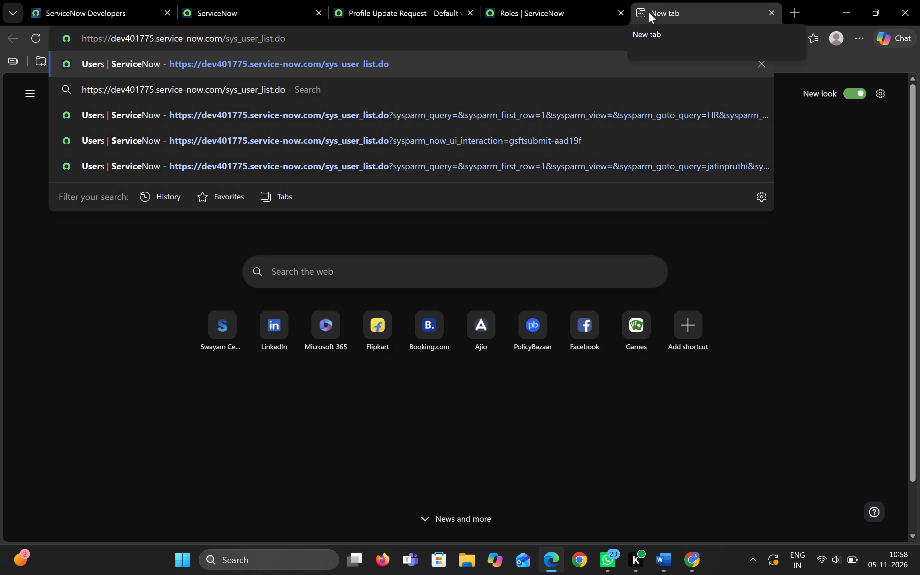
key("Return")
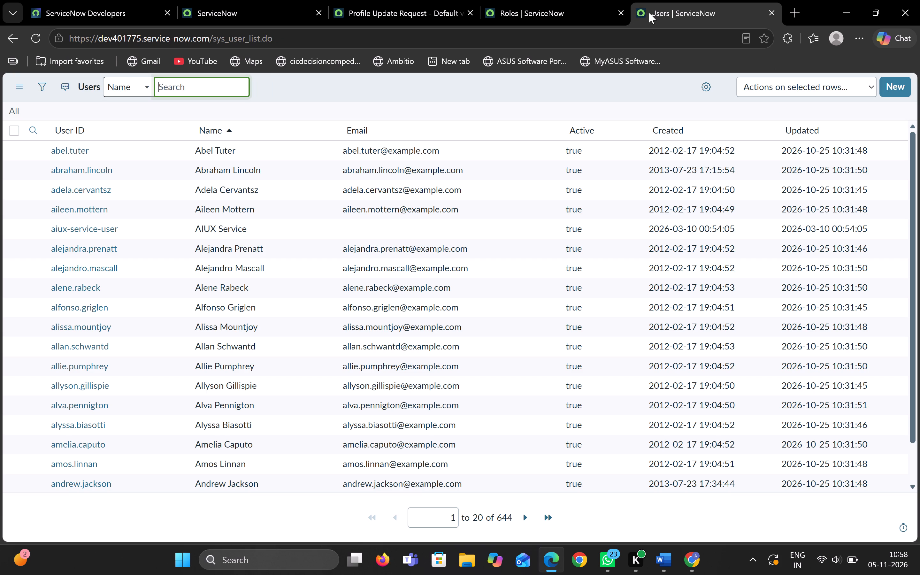
Search the Users list by name for the HR approver account, using a term that starts with "hr".
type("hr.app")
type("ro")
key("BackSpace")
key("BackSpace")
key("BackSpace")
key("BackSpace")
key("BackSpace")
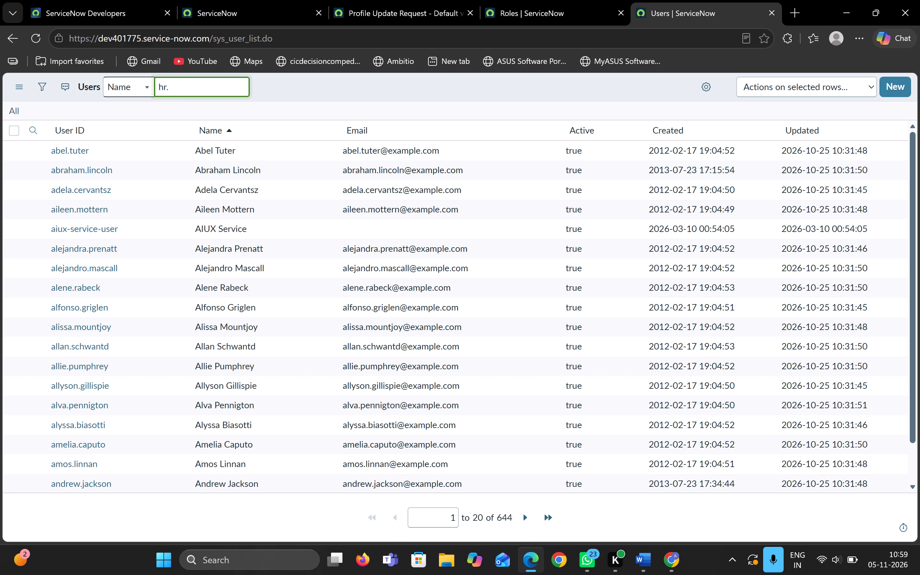
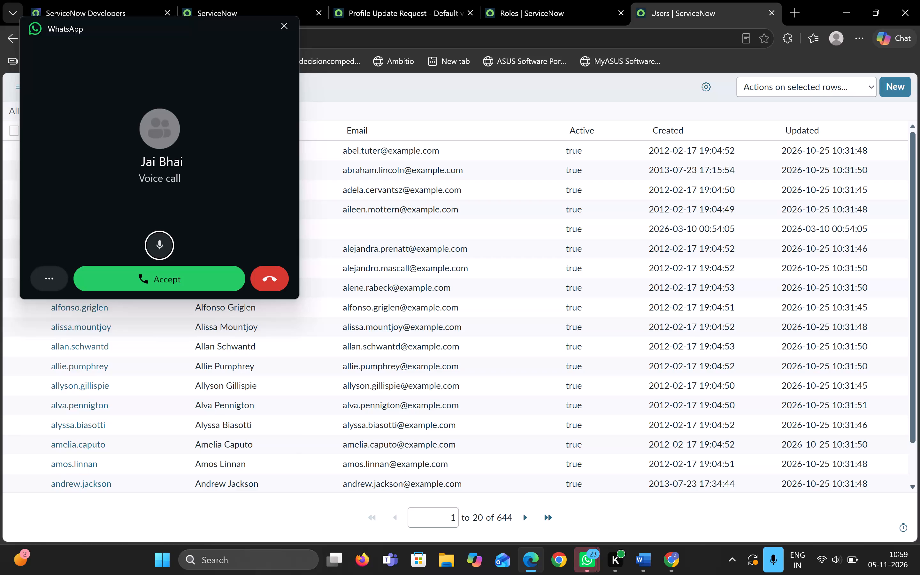
Search the Users list by name for hr approver.
key("Return")
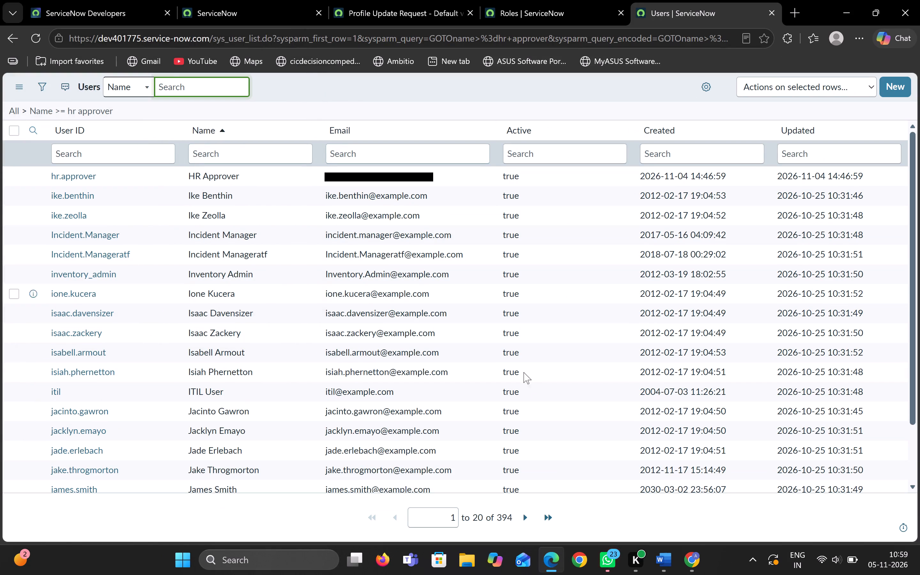
Switch to the ServiceNow Project Guide chat in Chrome and review the instructions for assigning the hr_approver role to the HR user.
left_click(699, 568)
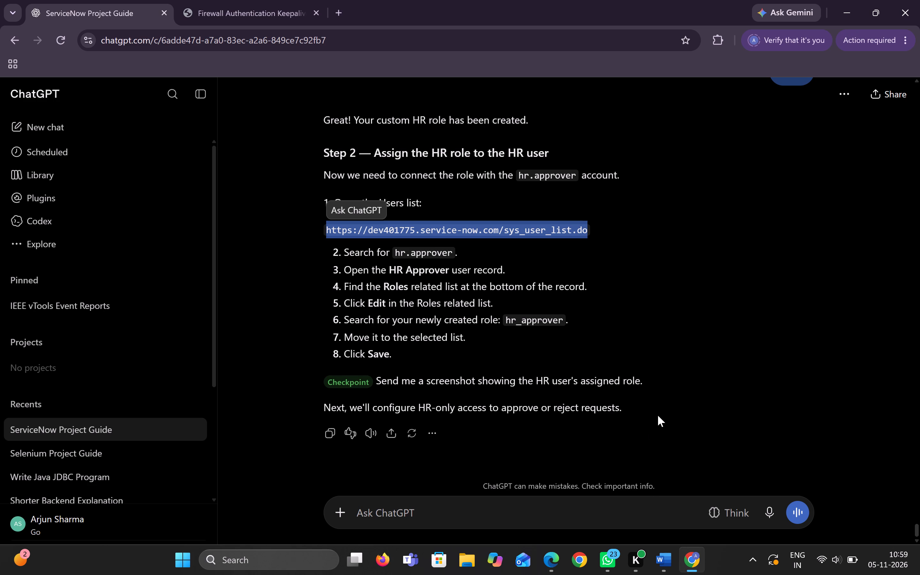
left_click(685, 346)
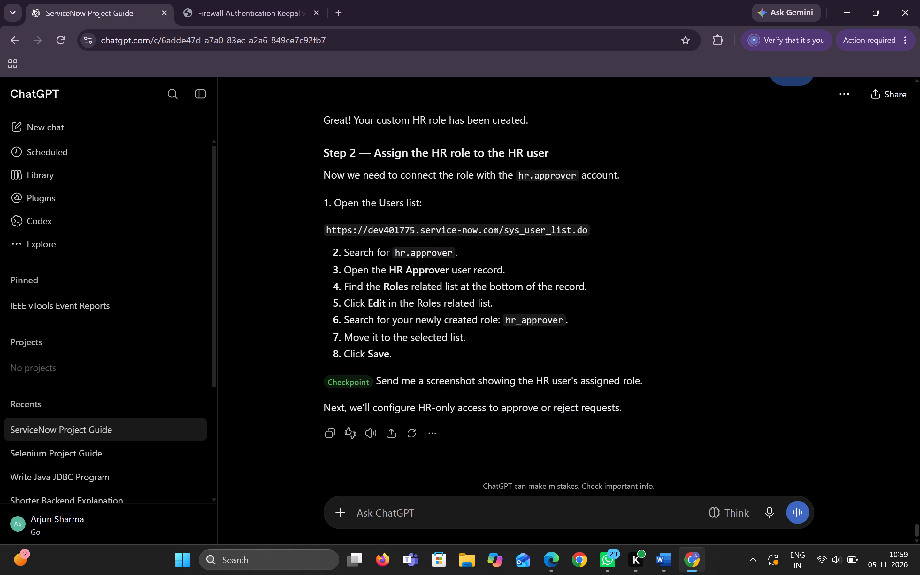
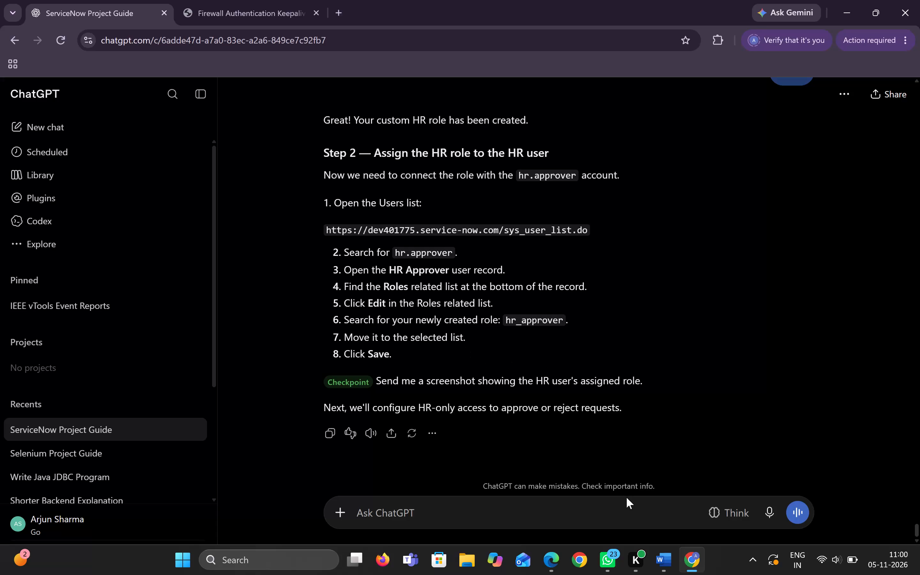
Switch to the Users list in Edge, open the hr.approver user record and open its Roles related list for editing.
left_click(548, 564)
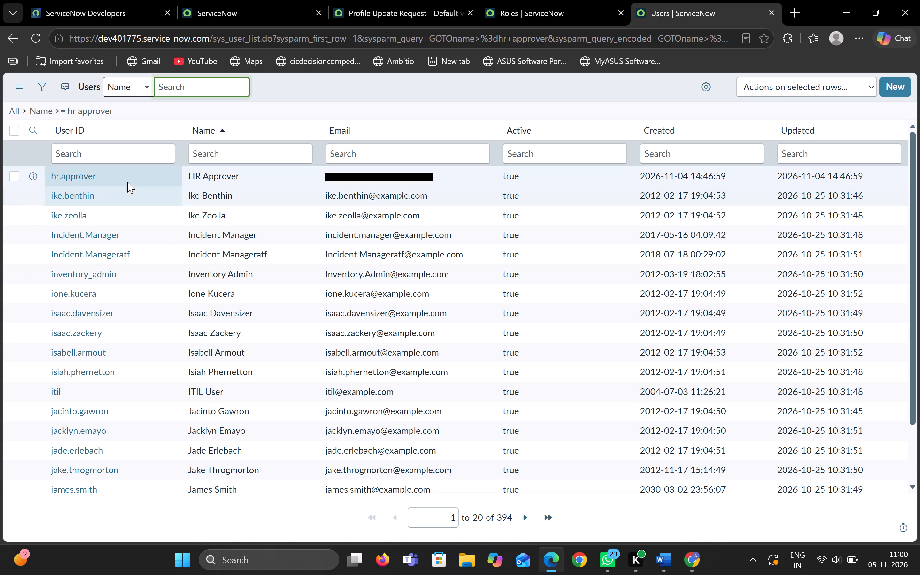
left_click(77, 178)
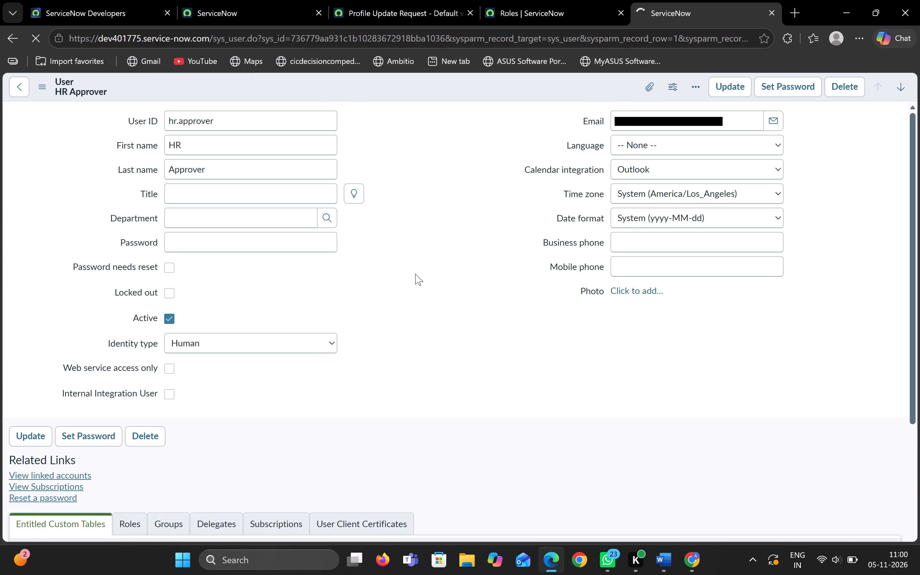
scroll(415, 274, "down", 3)
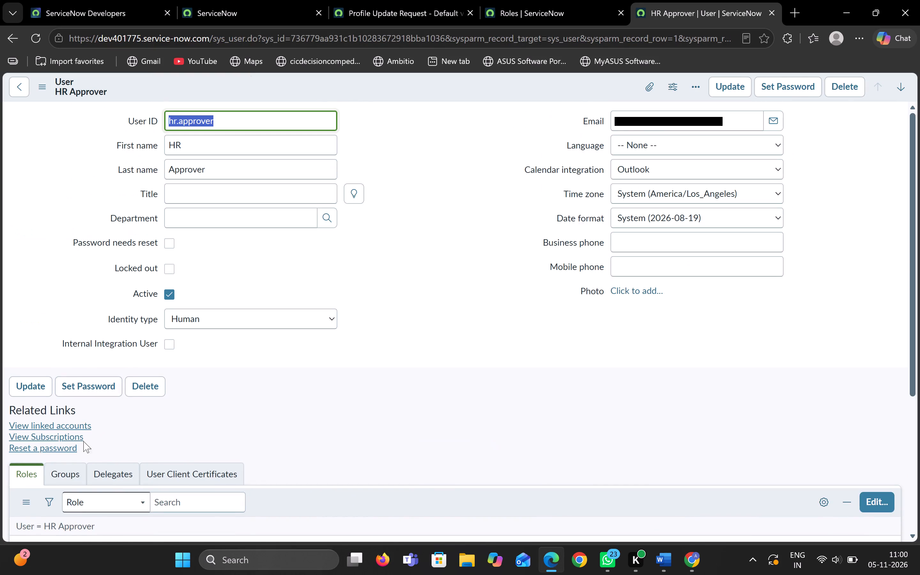
scroll(65, 463, "down", 3)
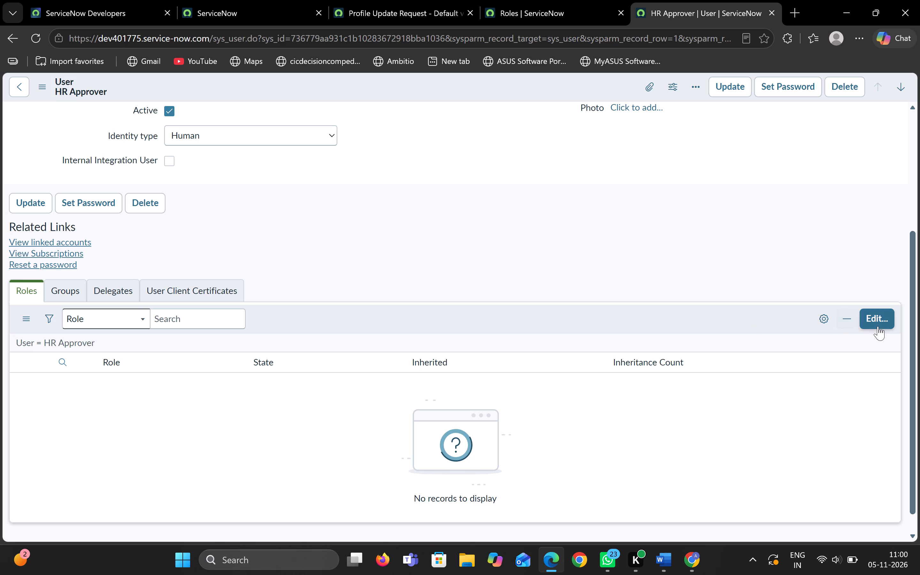
left_click(876, 321)
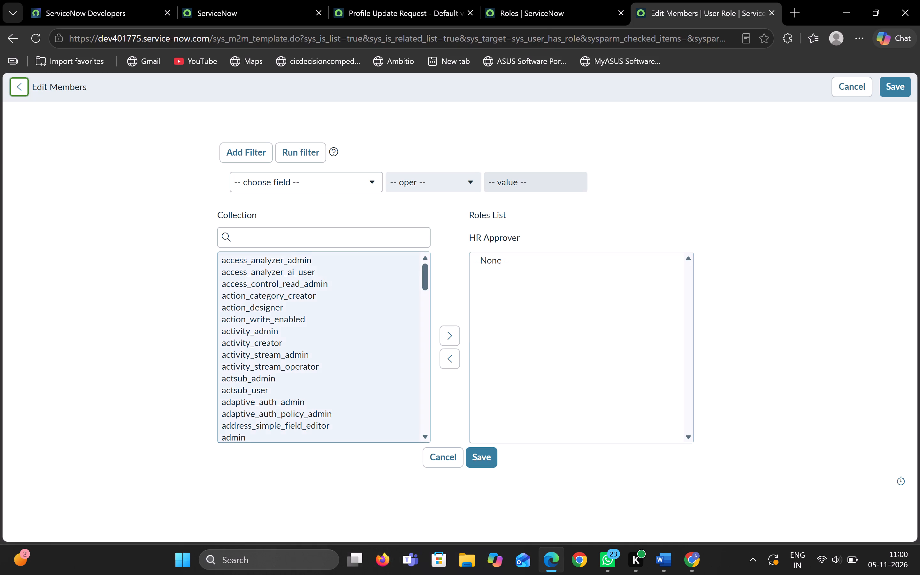
Search the collection of available roles for hr_approver.
left_click(296, 240)
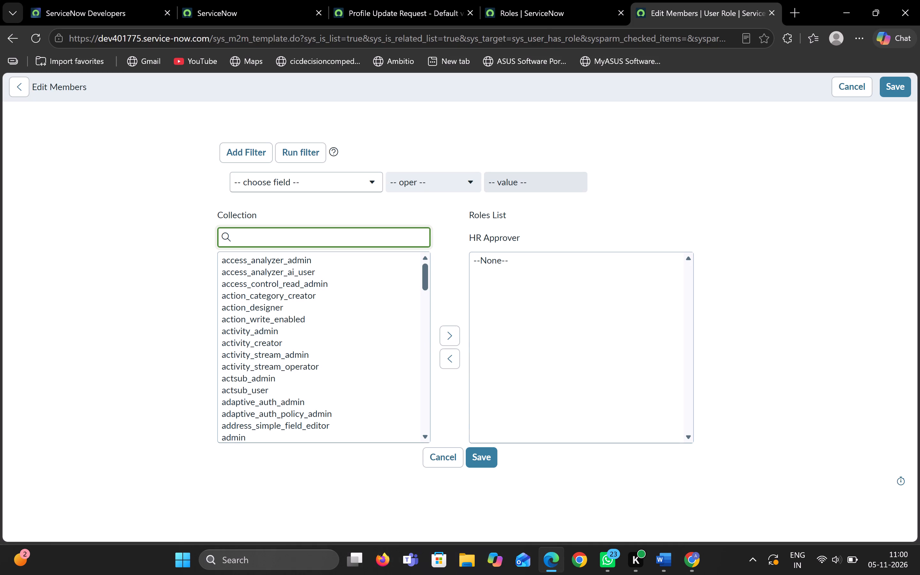
type("hr")
key("shift+underscore")
key("Return")
type("approver")
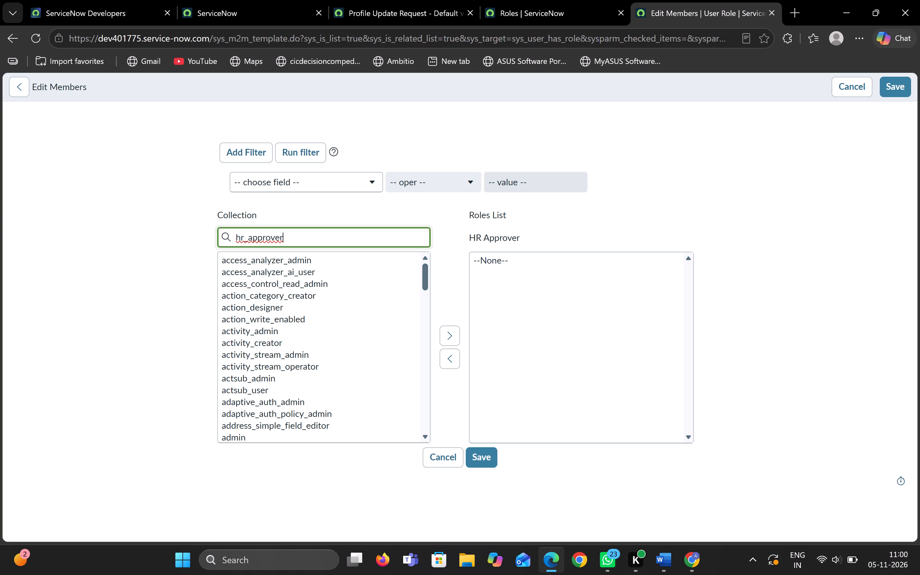
key("Return")
Look through the available roles collection for the hr_approver role and check the filter's field choices.
scroll(285, 280, "down", 5)
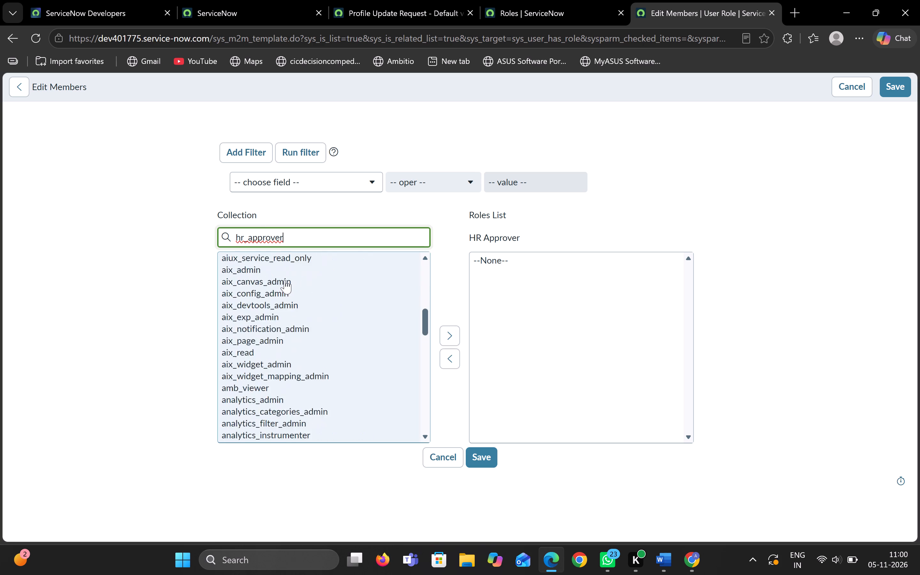
scroll(285, 280, "down", 8)
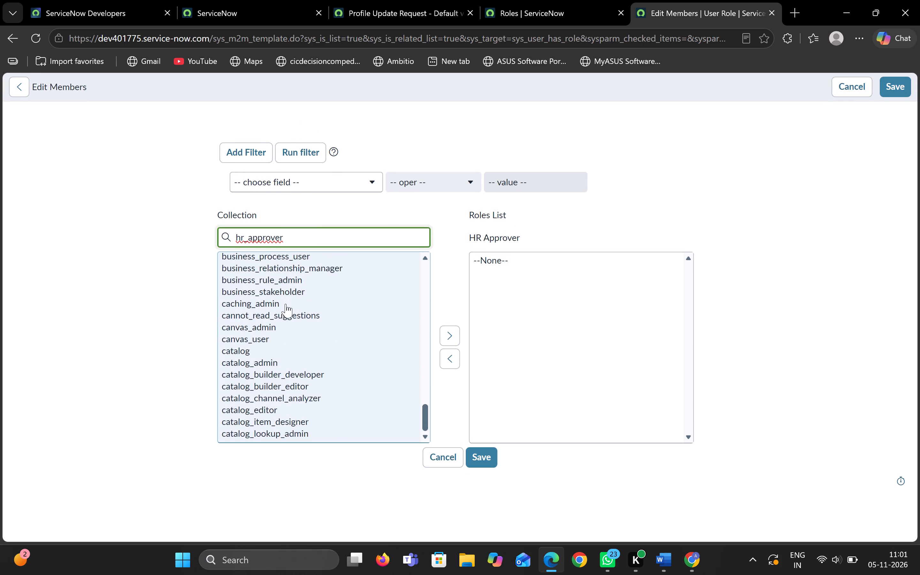
scroll(286, 304, "up", 6)
scroll(286, 304, "down", 4)
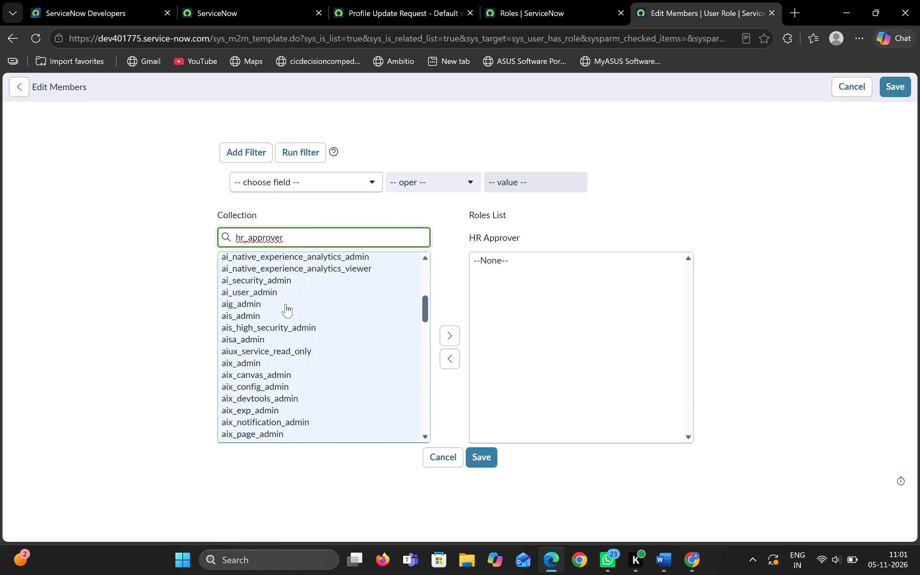
scroll(286, 304, "down", 7)
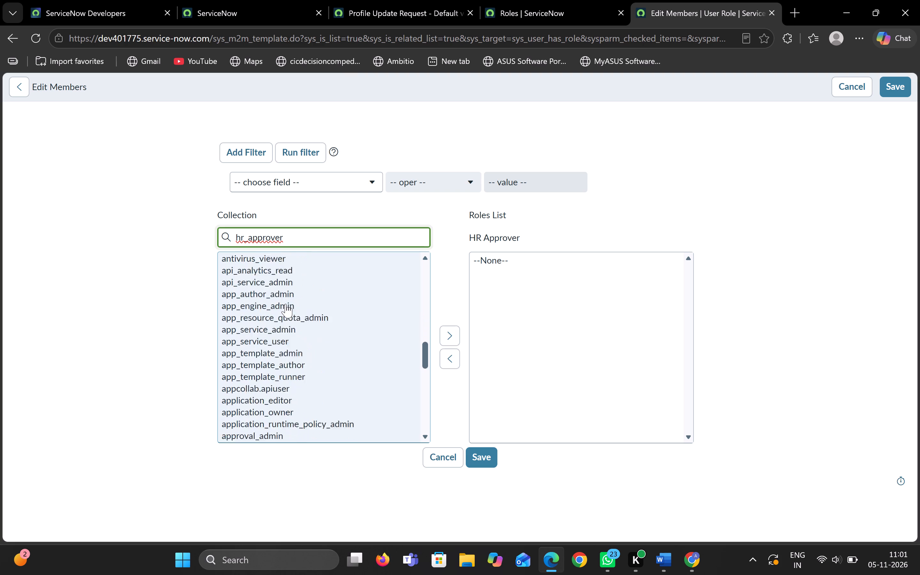
scroll(286, 304, "down", 8)
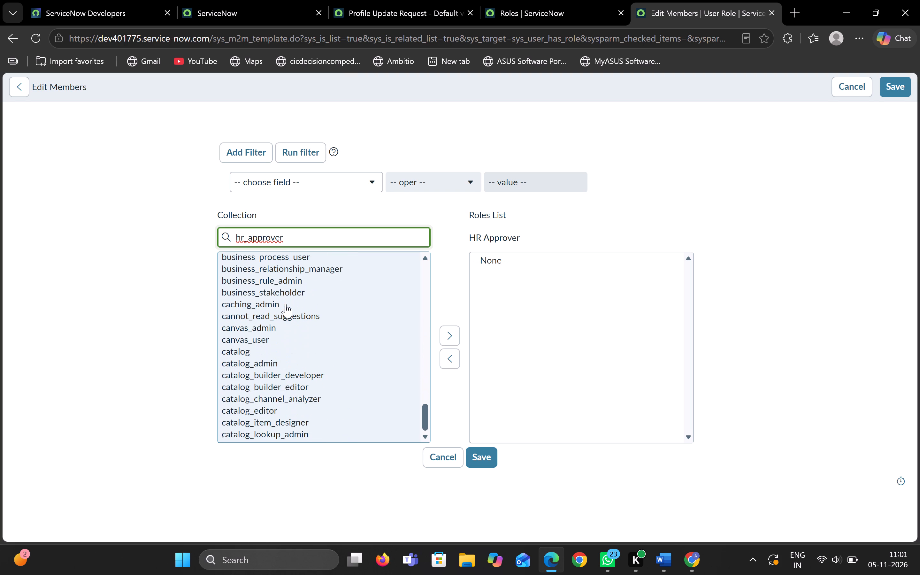
scroll(286, 304, "down", 1)
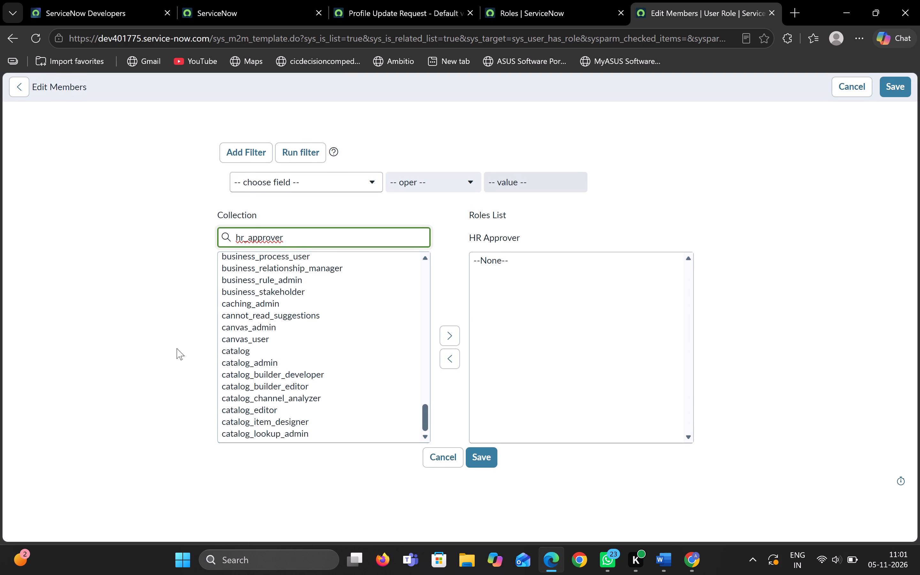
left_click(319, 187)
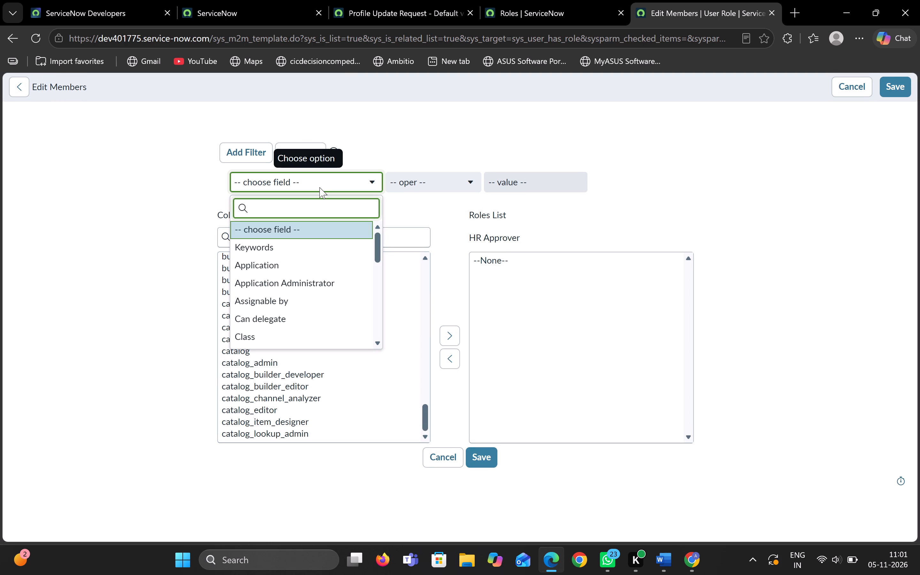
left_click(158, 263)
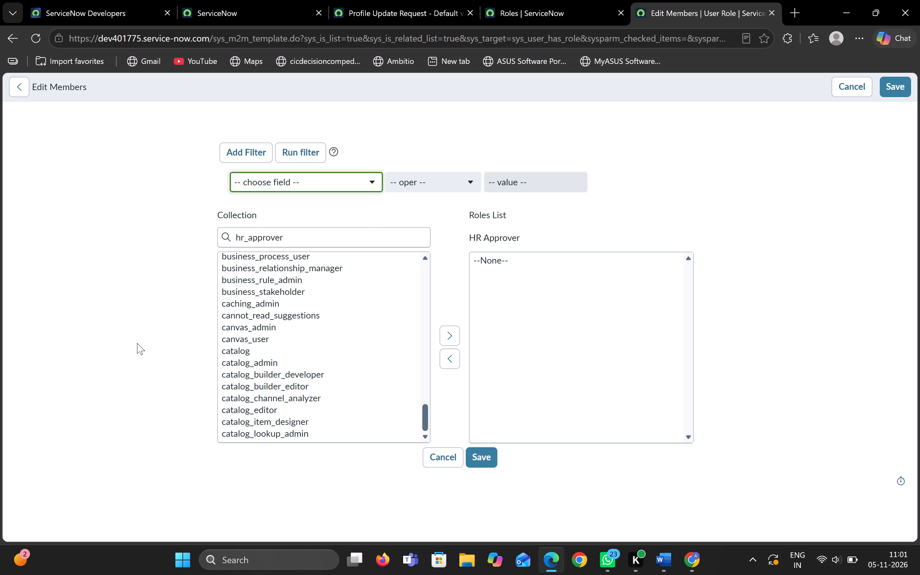
Select the role search text and check the custom HR role's full name in the already open Roles list.
left_click(302, 234)
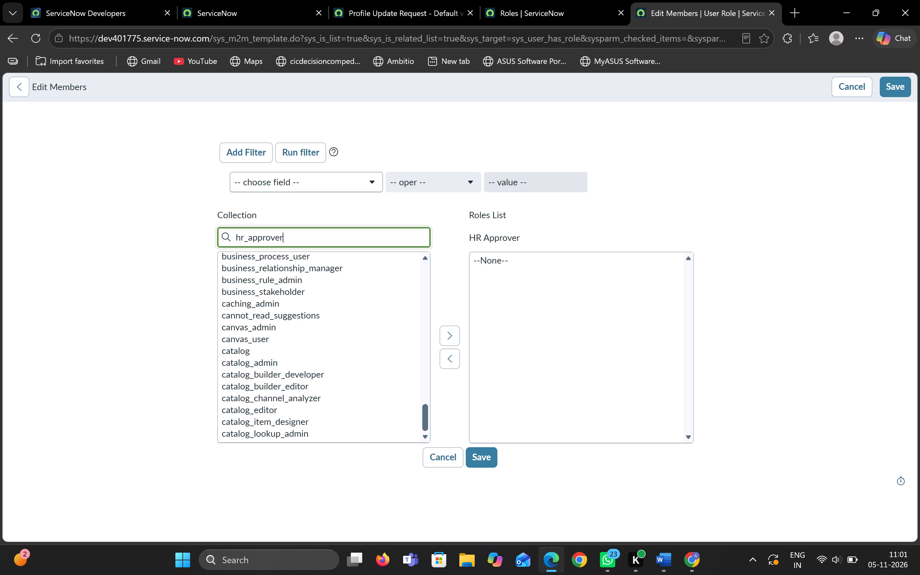
key("ctrl+a")
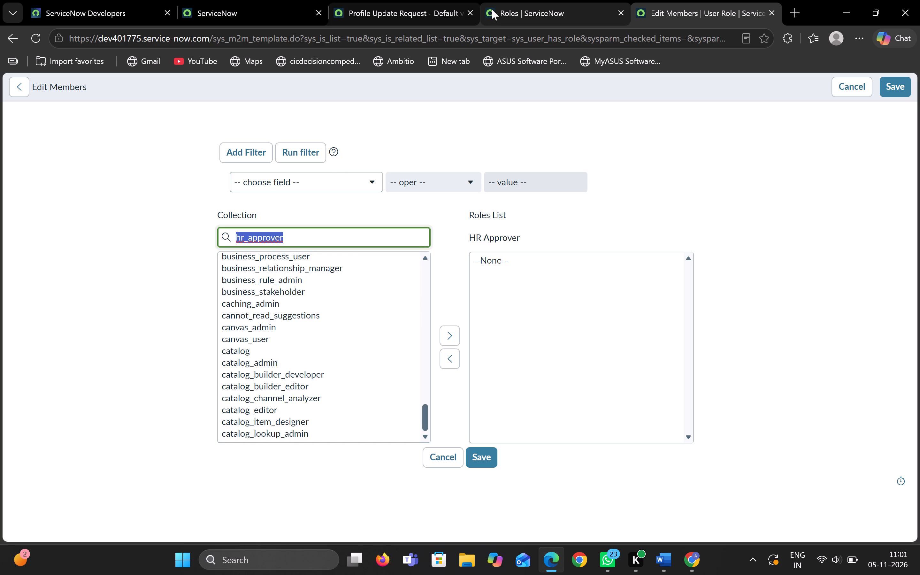
left_click(425, 6)
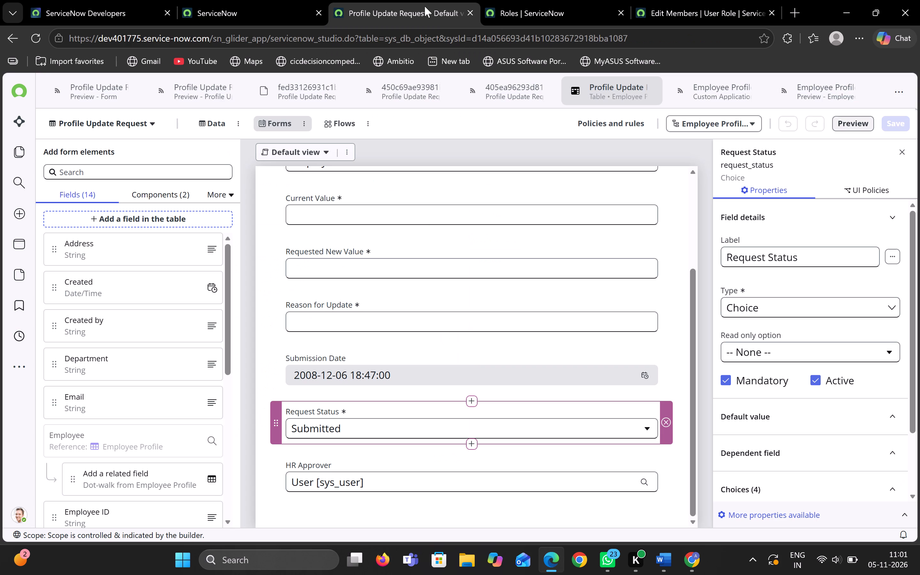
left_click(539, 4)
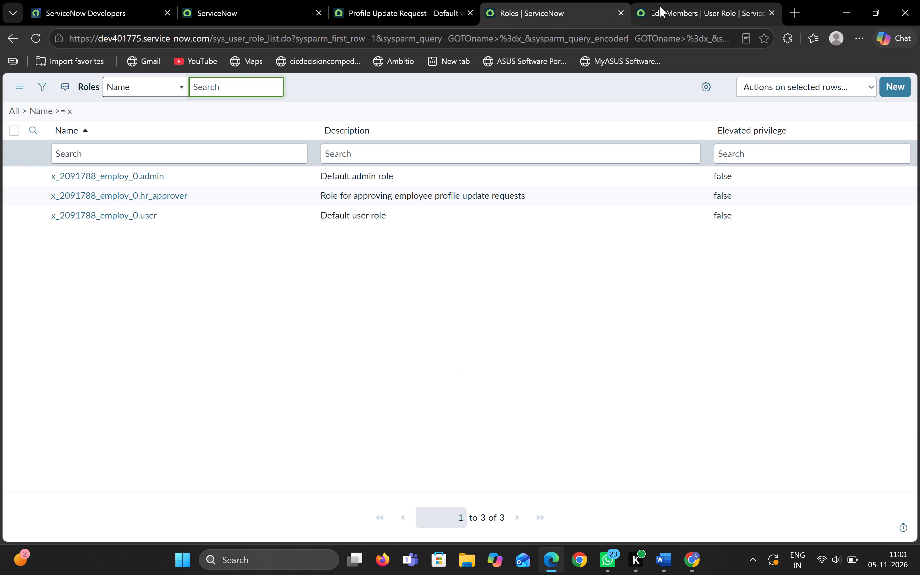
left_click(660, 6)
Open the sys_user_list.do Users list in a new tab and search it by name for hr.app.
left_click(797, 14)
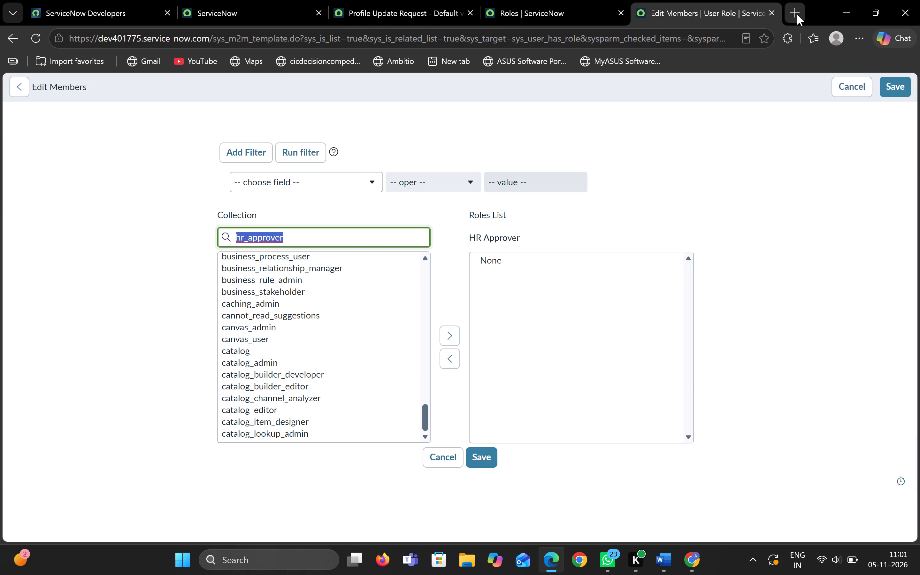
key("ctrl+v")
key("Return")
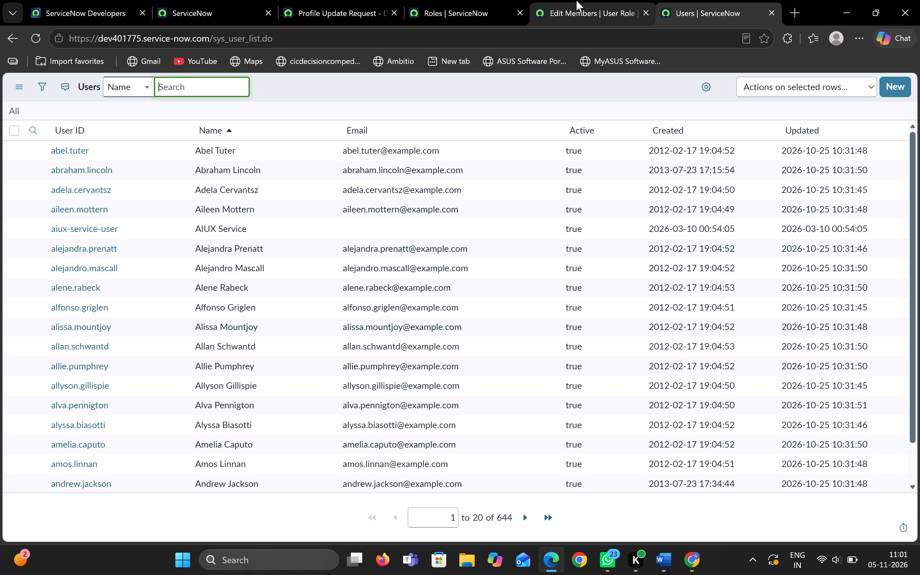
type("hr.app")
key("Return")
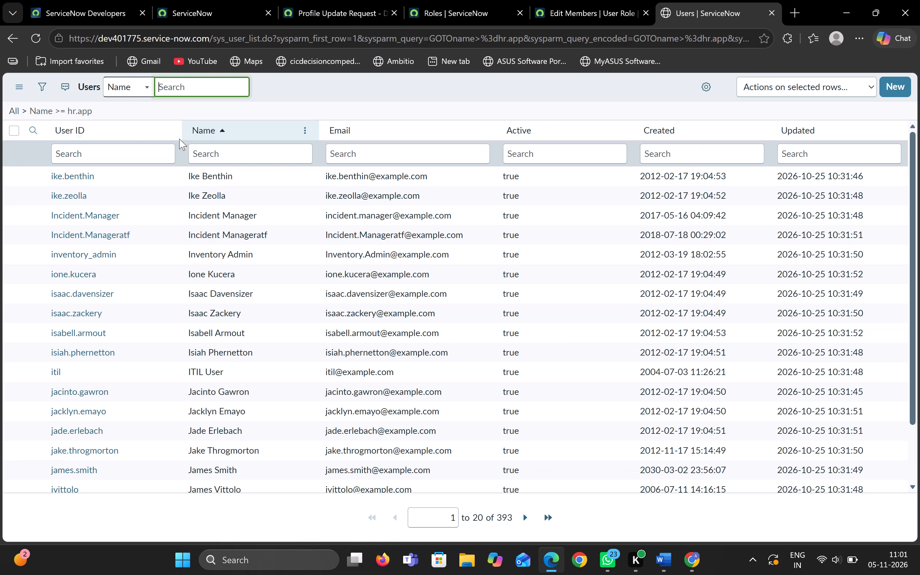
Search the Users list by name for hr.approver.
left_click(203, 92)
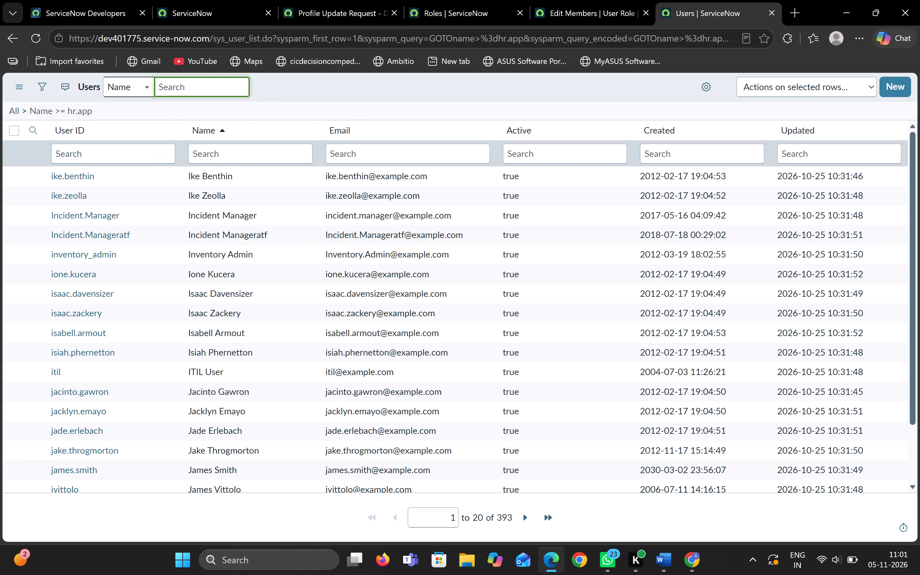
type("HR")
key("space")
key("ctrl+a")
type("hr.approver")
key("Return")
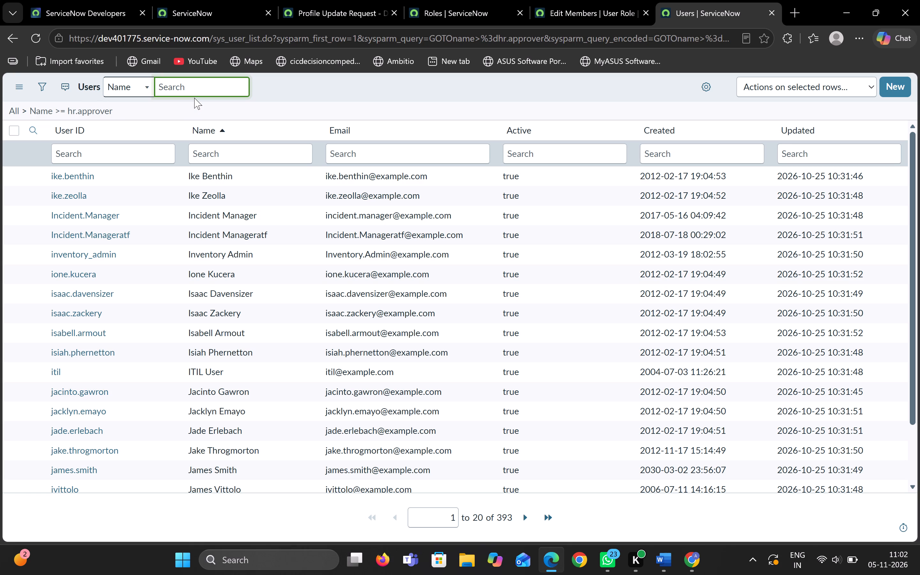
Search the Users list by name for hr approver and open the hr.approver user record to reach its assigned roles.
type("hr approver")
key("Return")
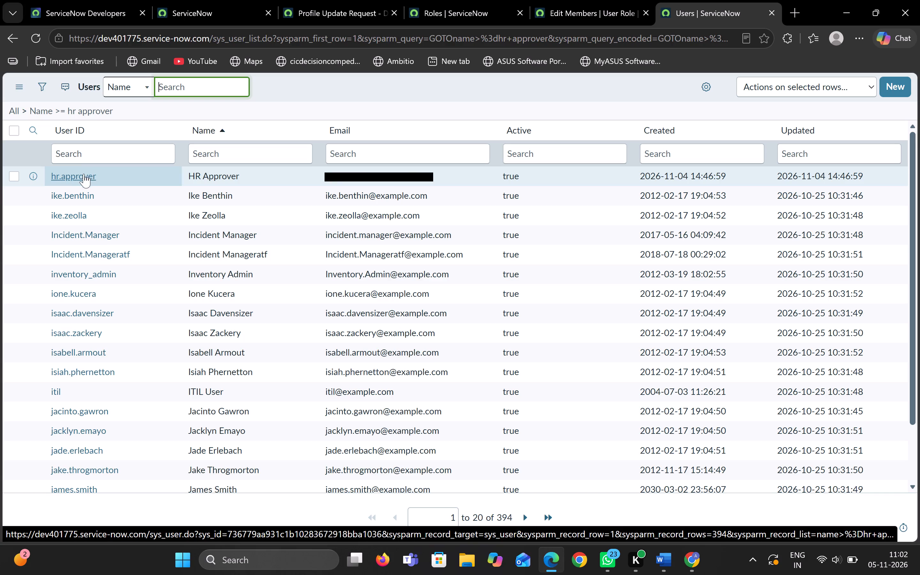
left_click(84, 174)
scroll(196, 287, "down", 1)
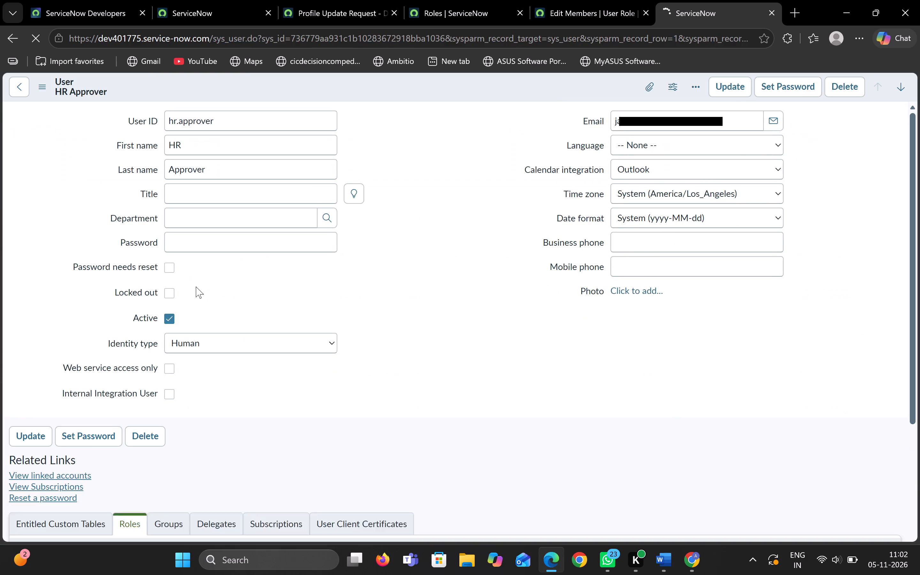
scroll(196, 287, "down", 3)
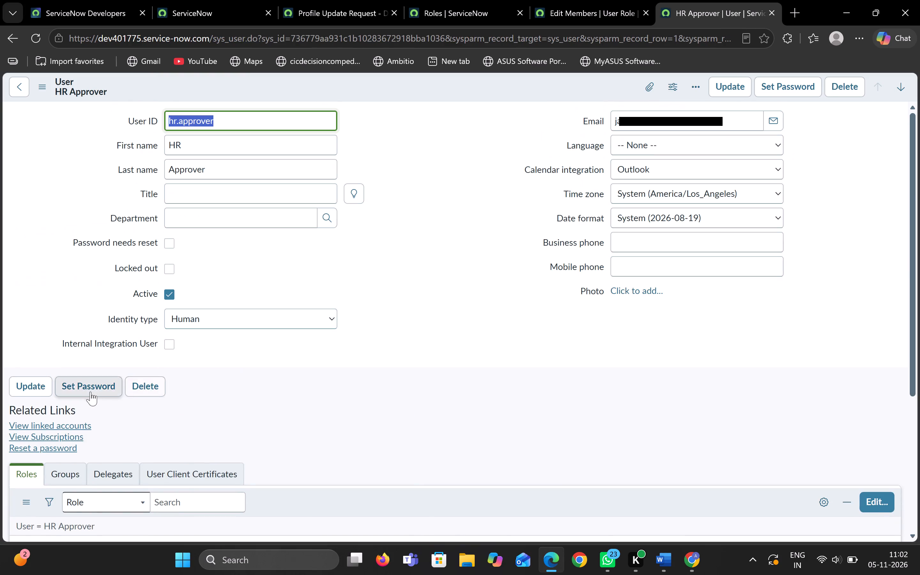